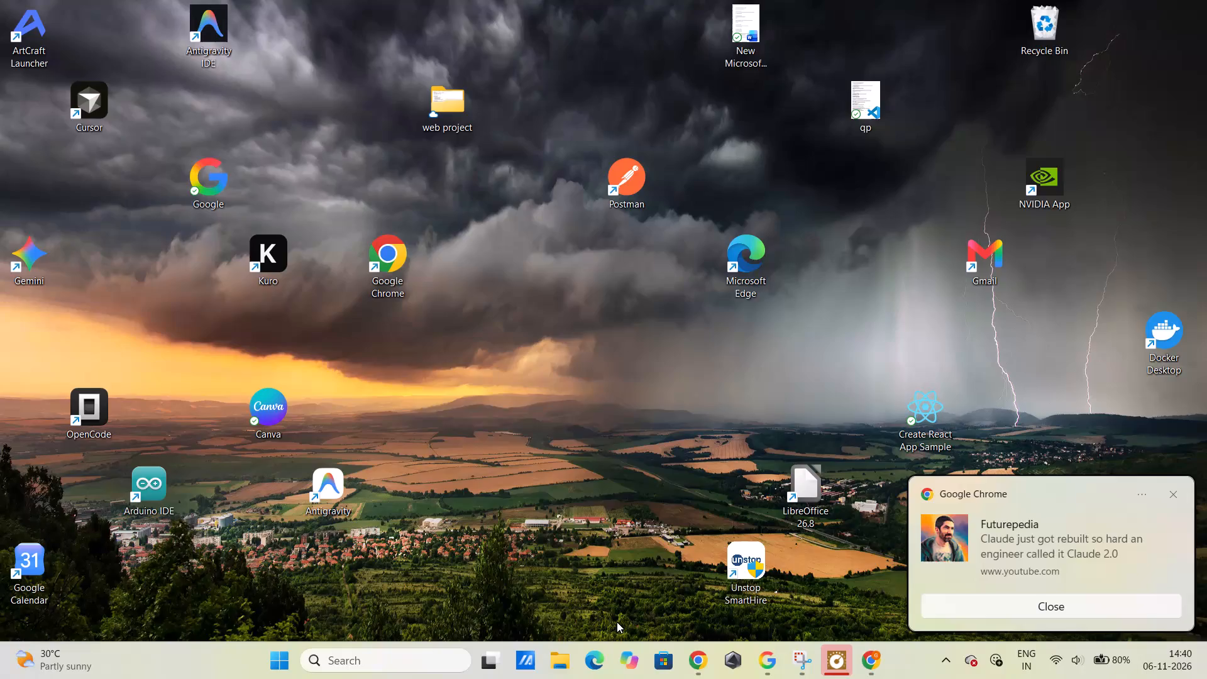
# Open Canva from the desktop and dismiss the Chrome notification.
pyautogui.doubleClick(253, 414)
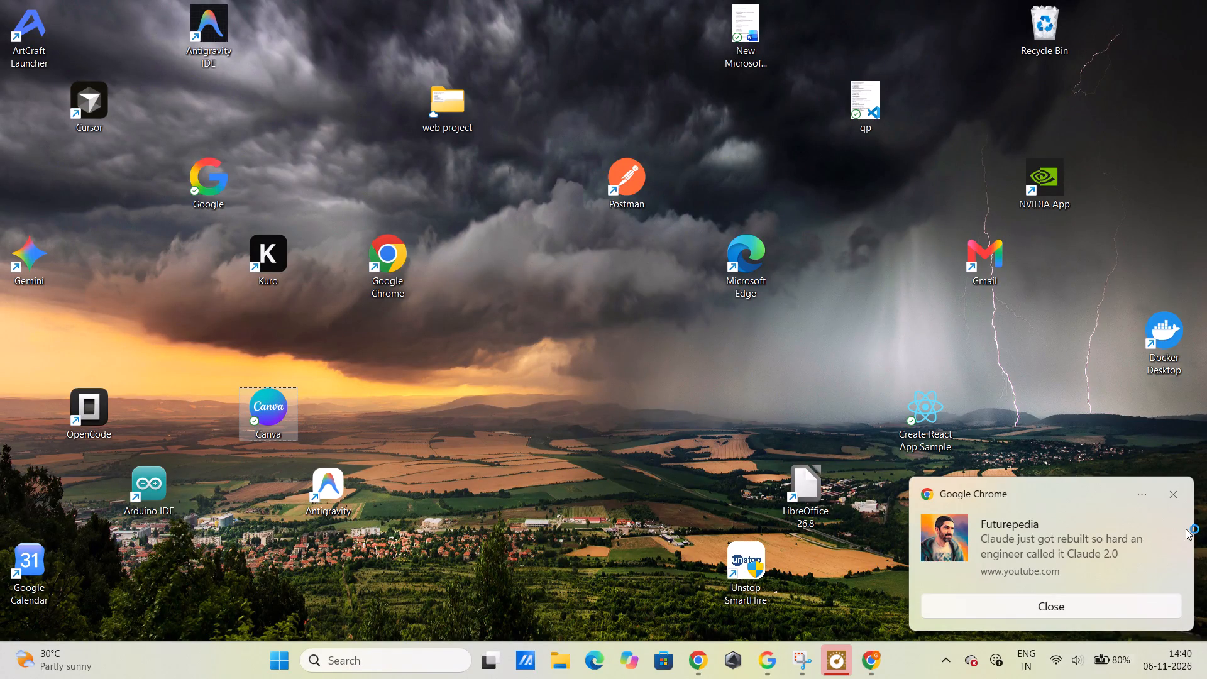
pyautogui.click(1174, 500)
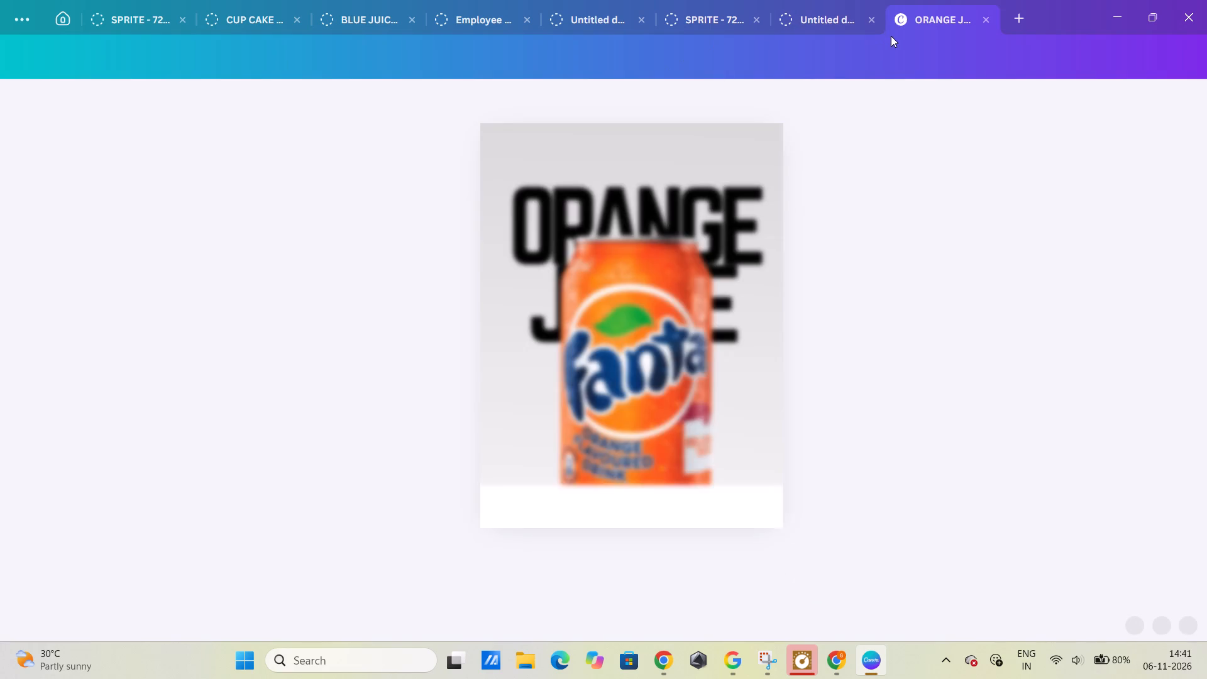
# Shrink the Fanta can image to roughly half its size and place it near the bottom centre of the poster, below the title.
pyautogui.click(632, 386)
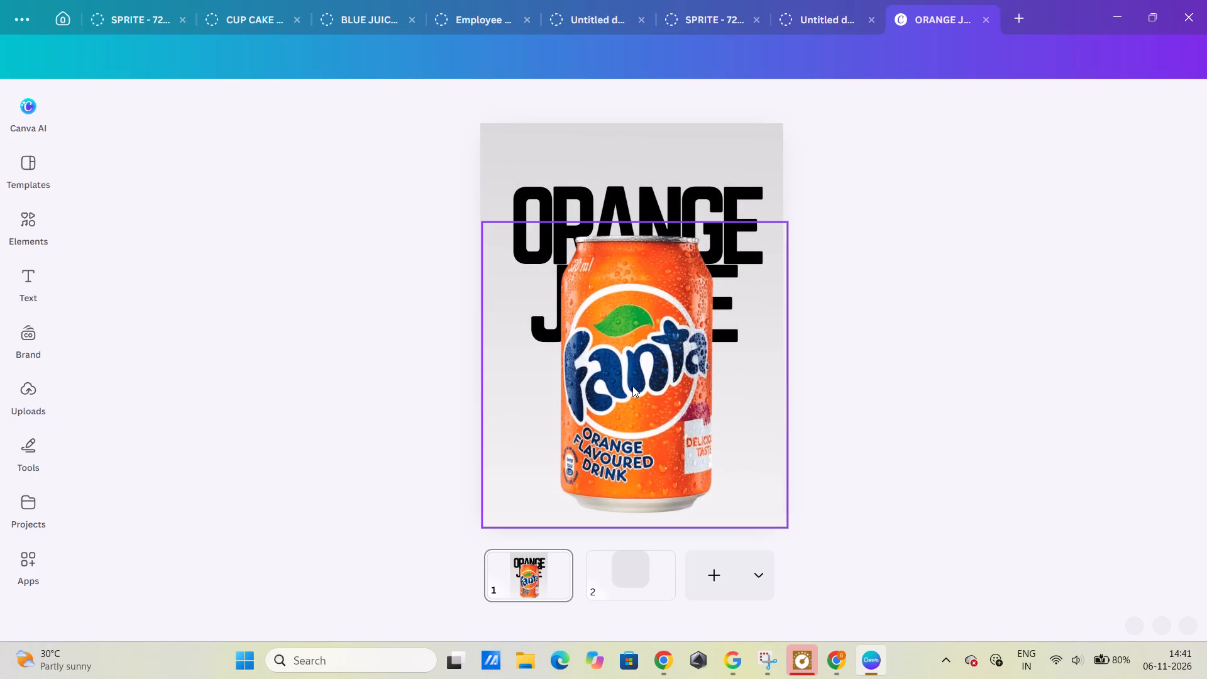
pyautogui.moveTo(641, 345); pyautogui.dragTo(661, 356)
pyautogui.moveTo(661, 356); pyautogui.dragTo(654, 313)
pyautogui.moveTo(799, 192); pyautogui.dragTo(776, 219)
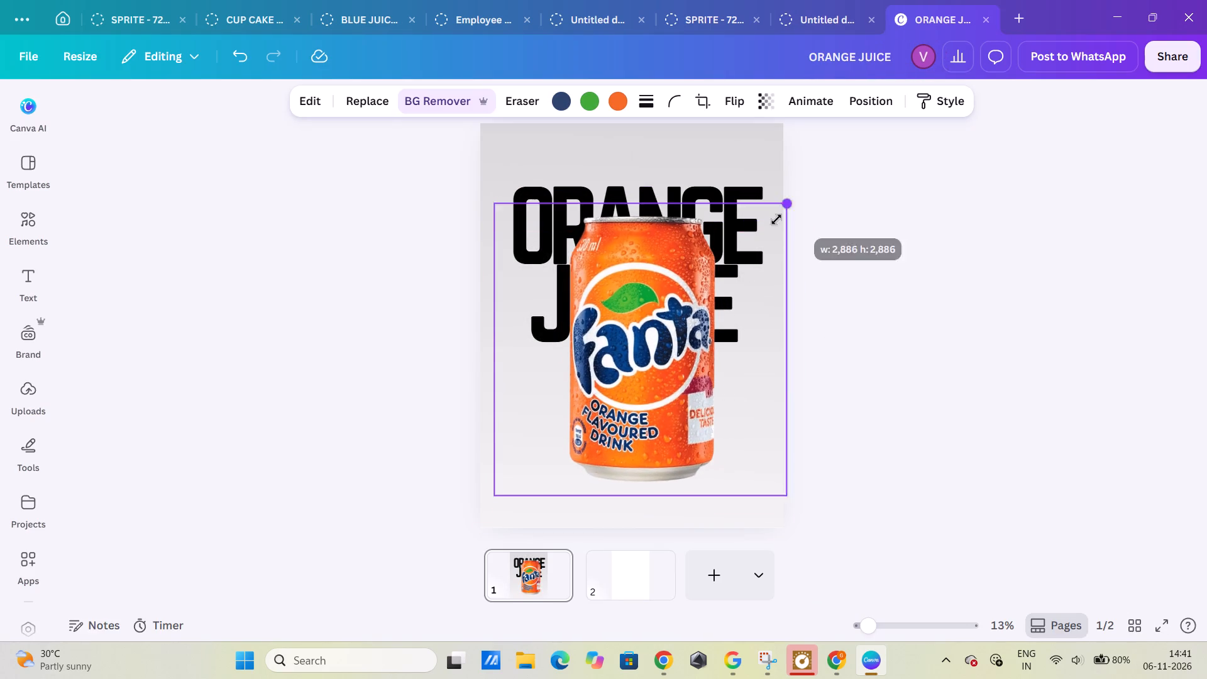
pyautogui.moveTo(776, 219); pyautogui.dragTo(642, 323)
pyautogui.moveTo(574, 413); pyautogui.dragTo(648, 316)
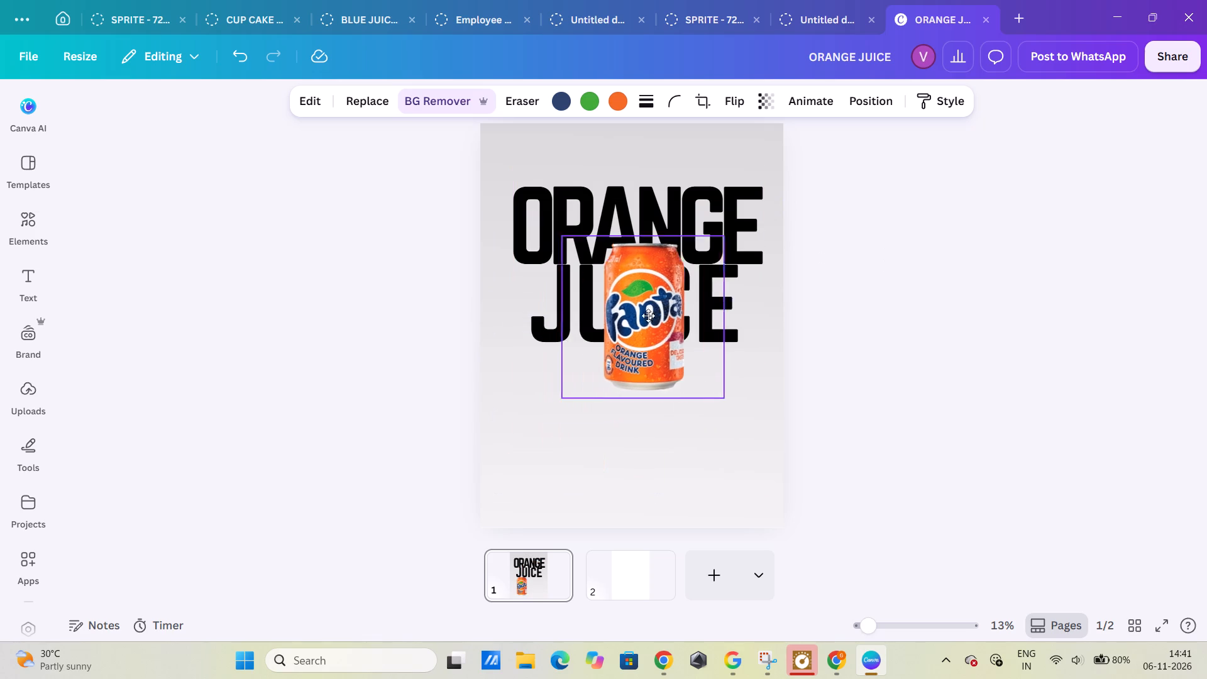
pyautogui.moveTo(648, 316); pyautogui.dragTo(631, 430)
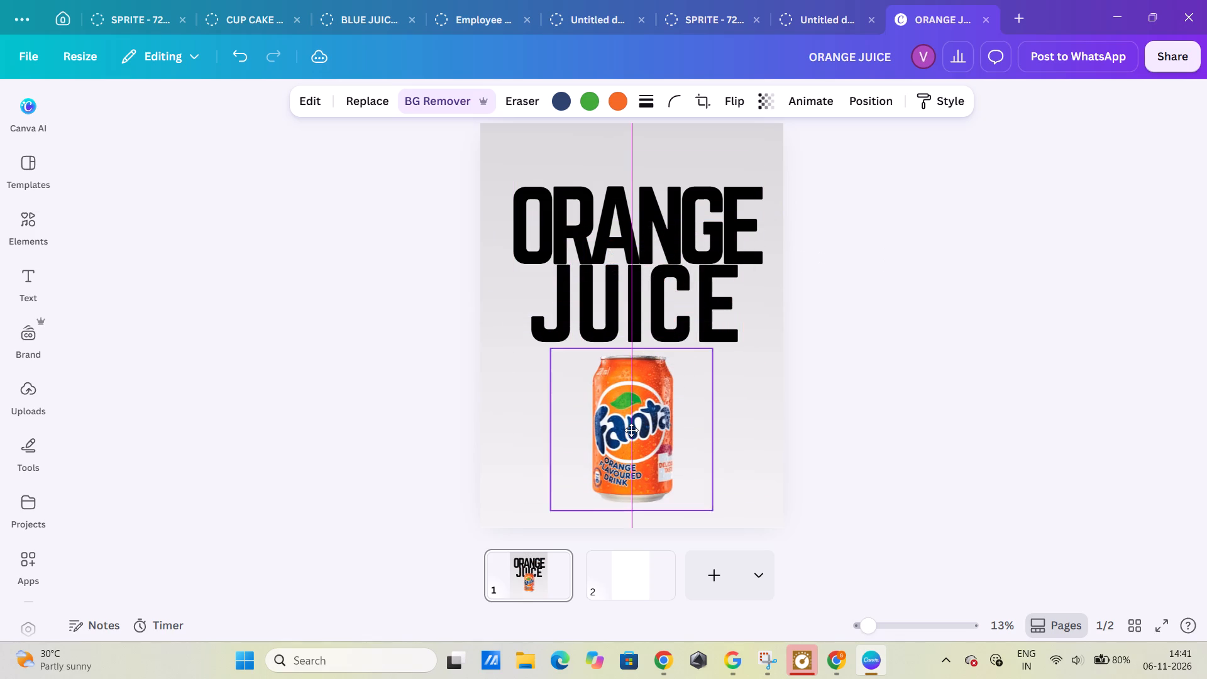
pyautogui.moveTo(631, 430); pyautogui.dragTo(622, 437)
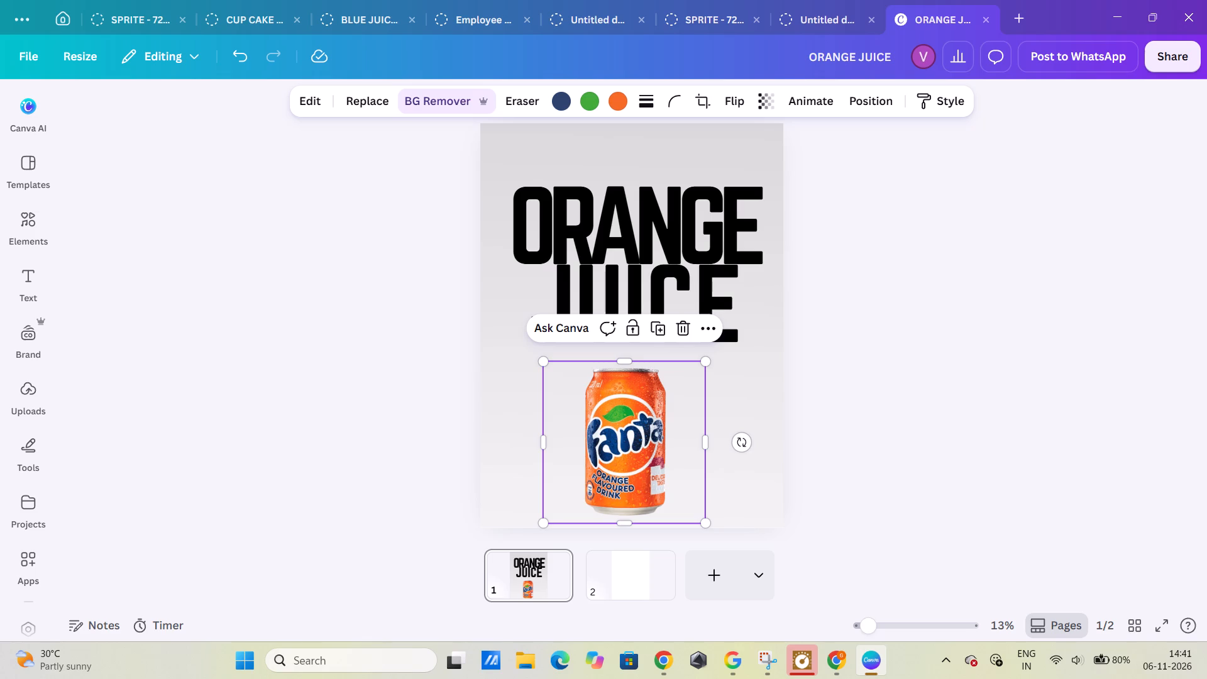
# Move the grouped ORANGE JUICE title down so the word JUICE sits partly behind the top of the can.
pyautogui.click(684, 229)
pyautogui.moveTo(684, 229); pyautogui.dragTo(674, 350)
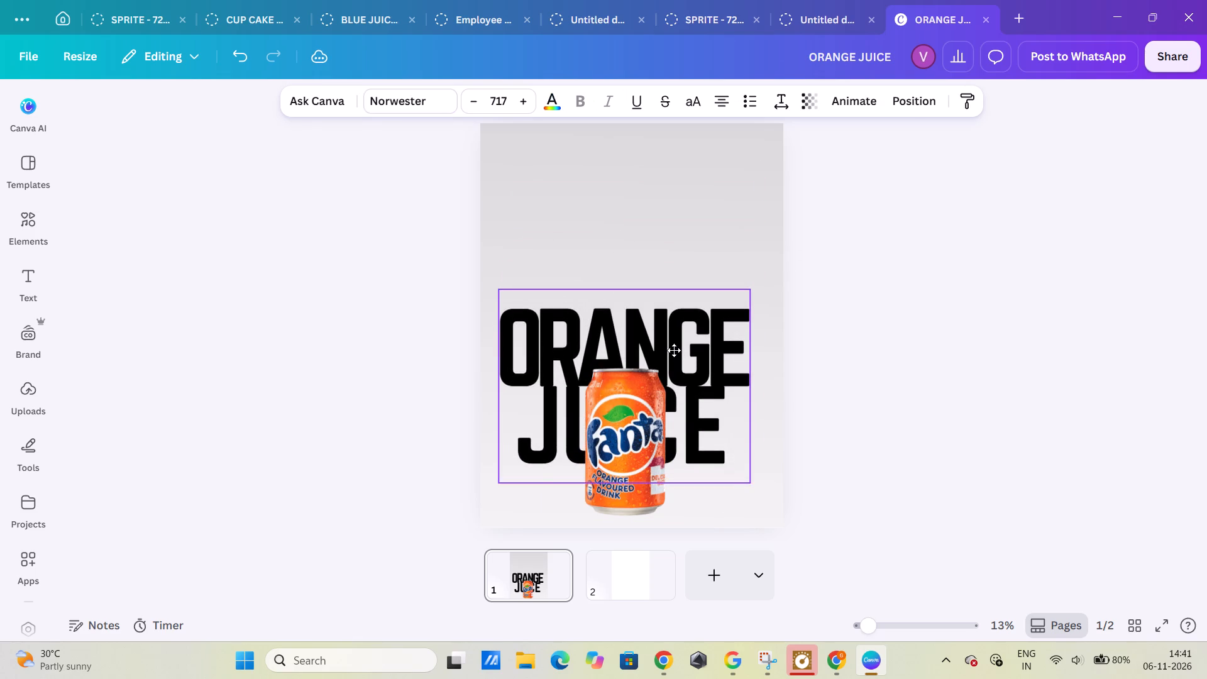
pyautogui.moveTo(674, 350); pyautogui.dragTo(686, 319)
# Look at the untitled 720px × 1280px design and the neighbouring SPRITE design, and return to the ORANGE JUICE design.
pyautogui.click(788, 9)
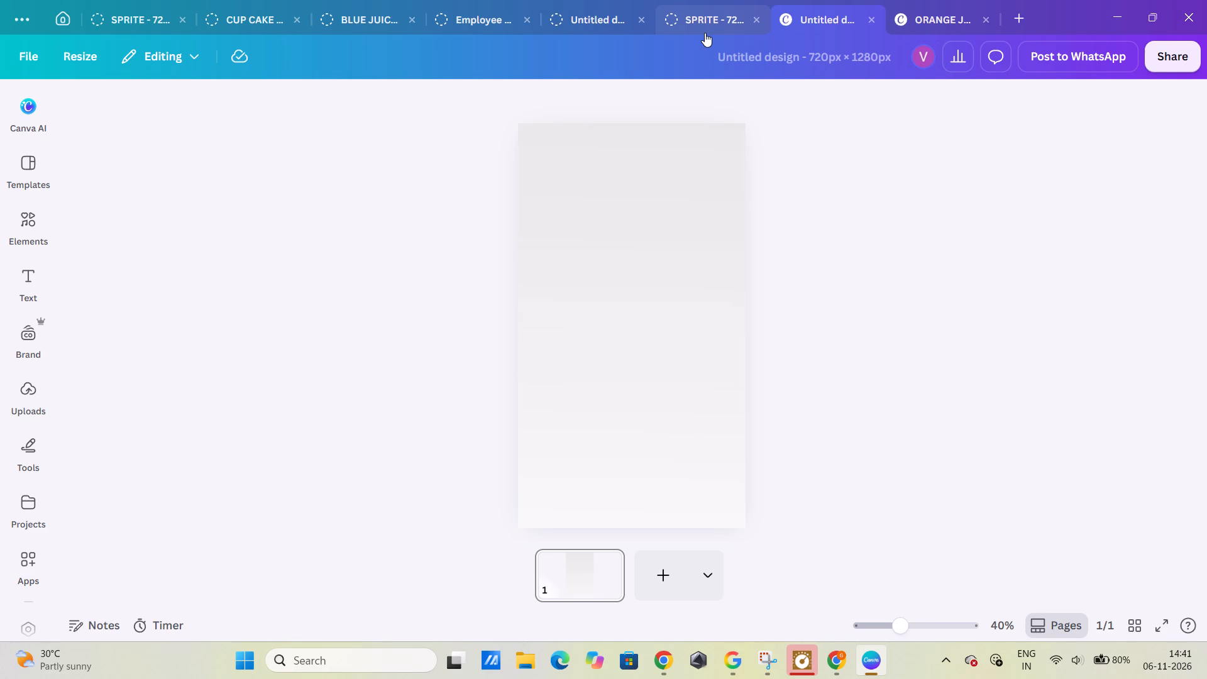
pyautogui.click(705, 33)
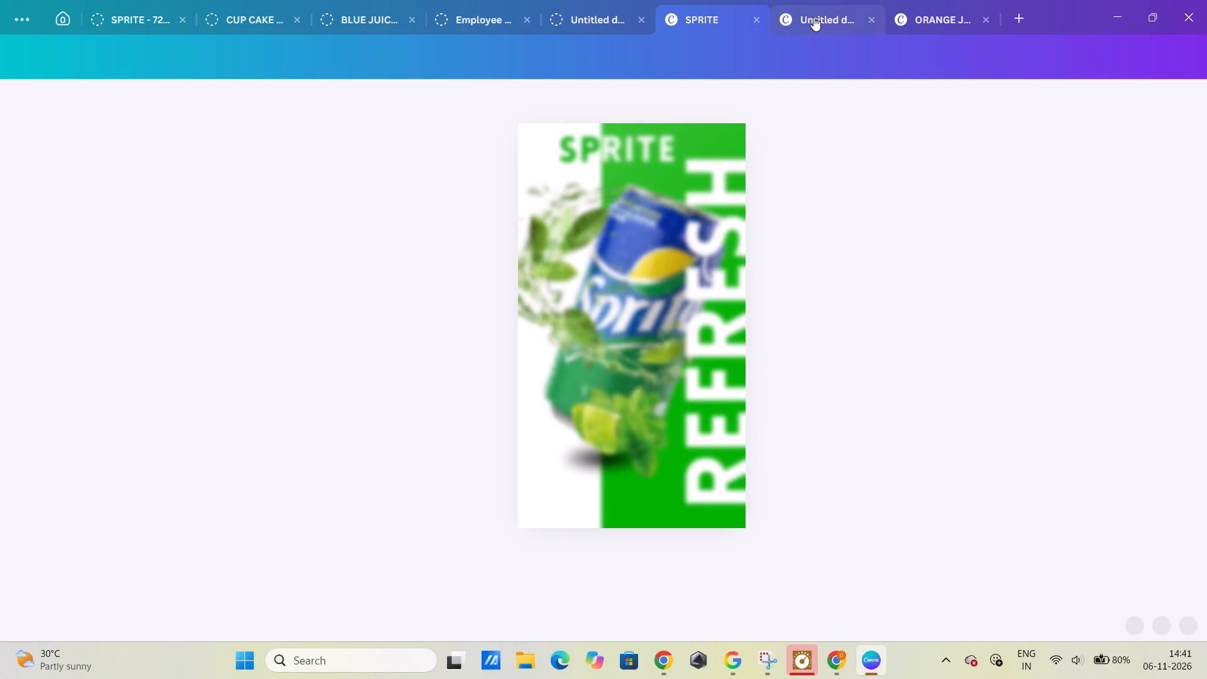
pyautogui.click(813, 17)
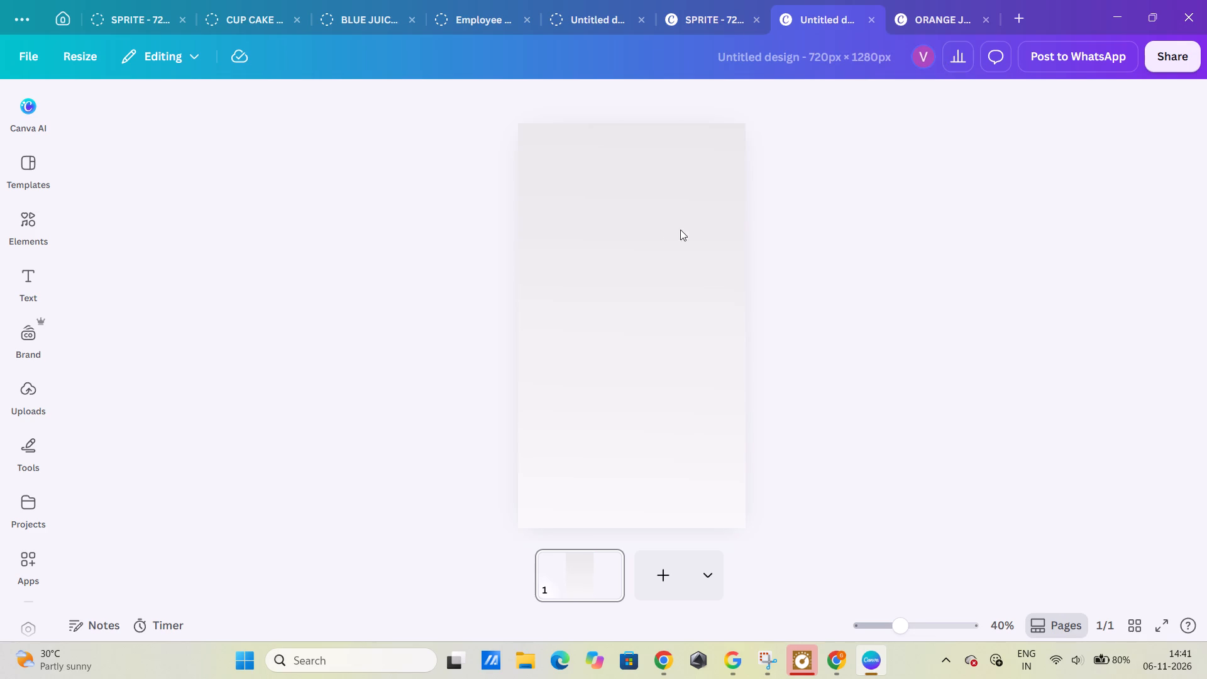
pyautogui.click(927, 11)
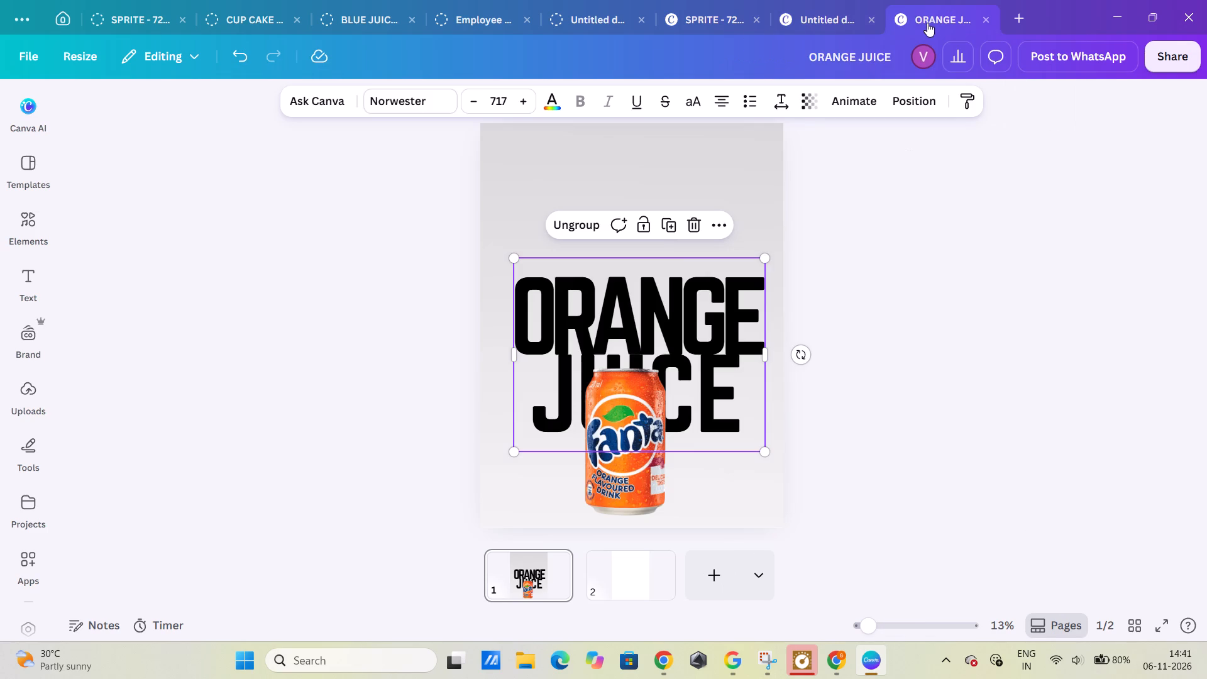
# Open the grey background image's editing options and browse the filters, apps and shadows.
pyautogui.click(695, 174)
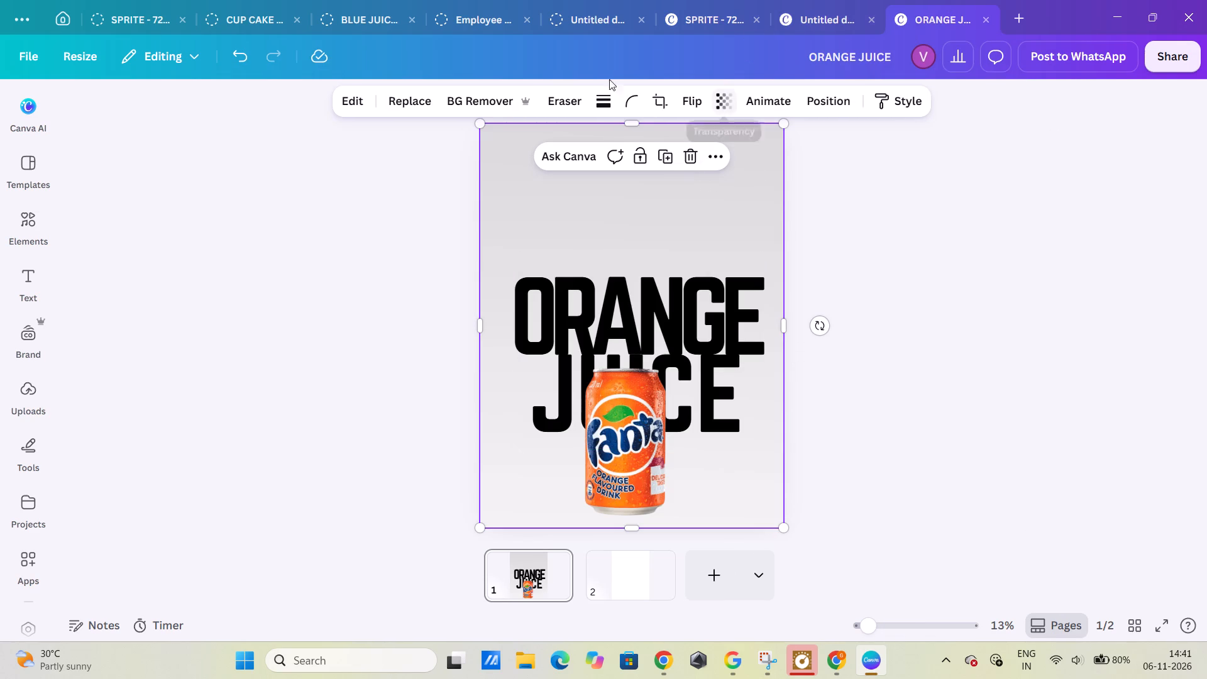
pyautogui.click(349, 108)
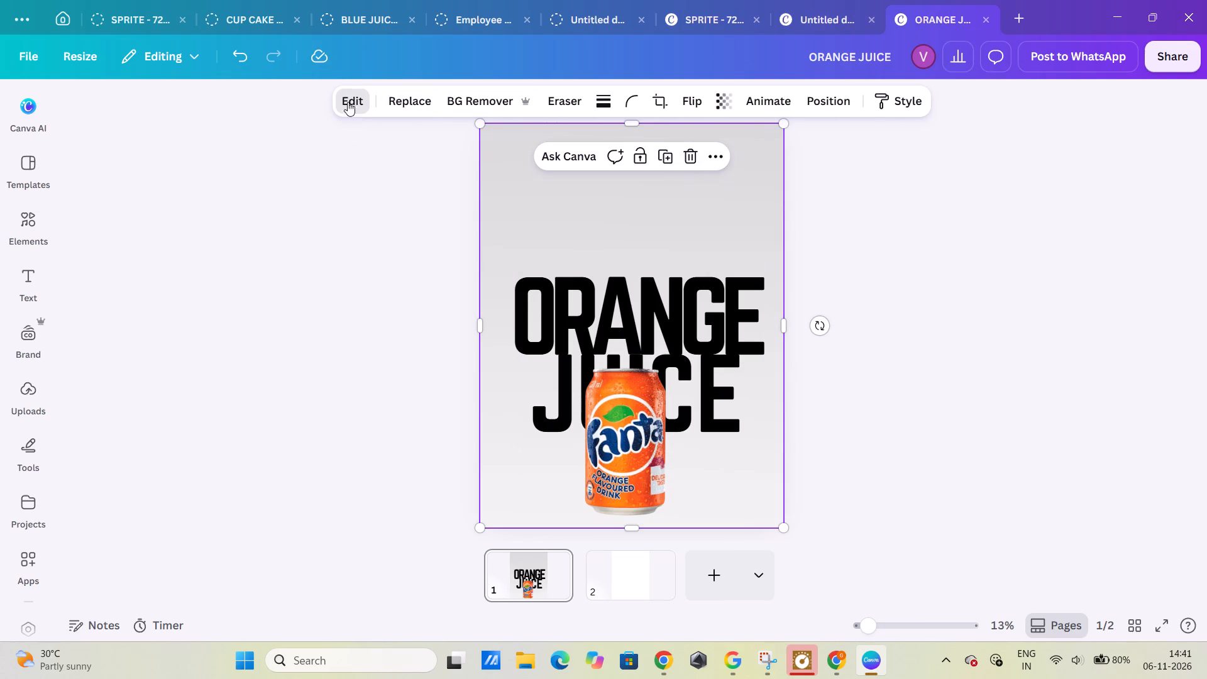
pyautogui.scroll(-5, 192, 371)
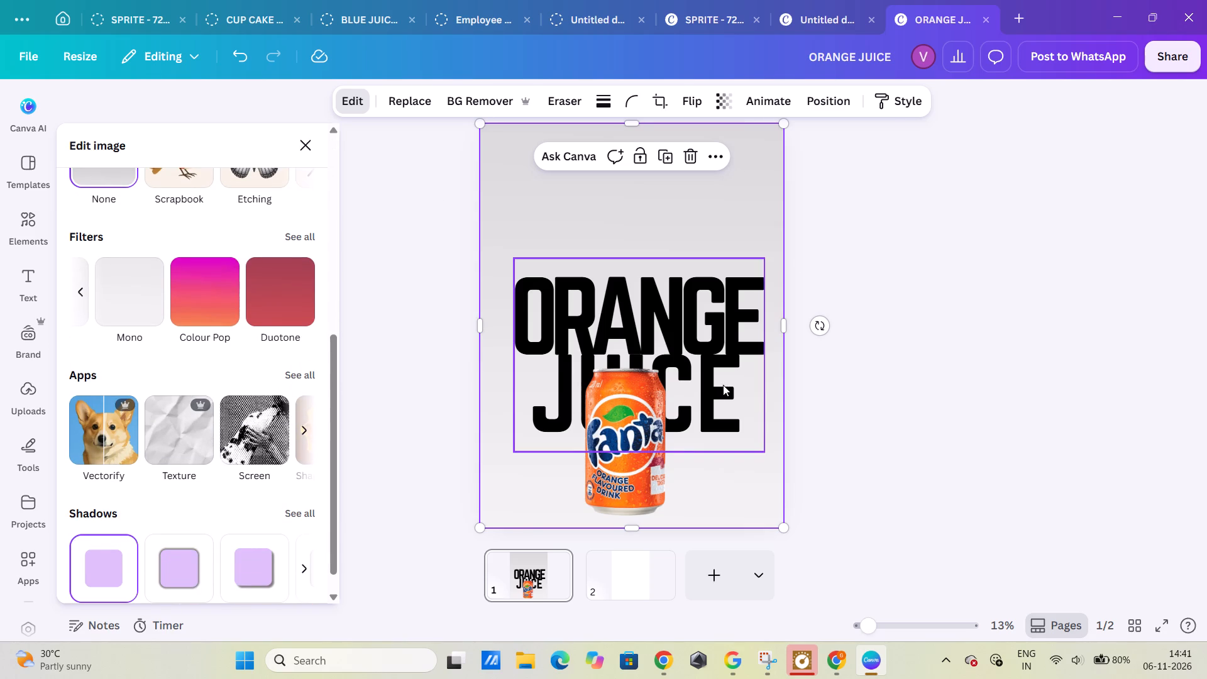
# Nudge the grouped ORANGE JUICE title slightly up and to the left on the poster.
pyautogui.moveTo(708, 392); pyautogui.dragTo(697, 377)
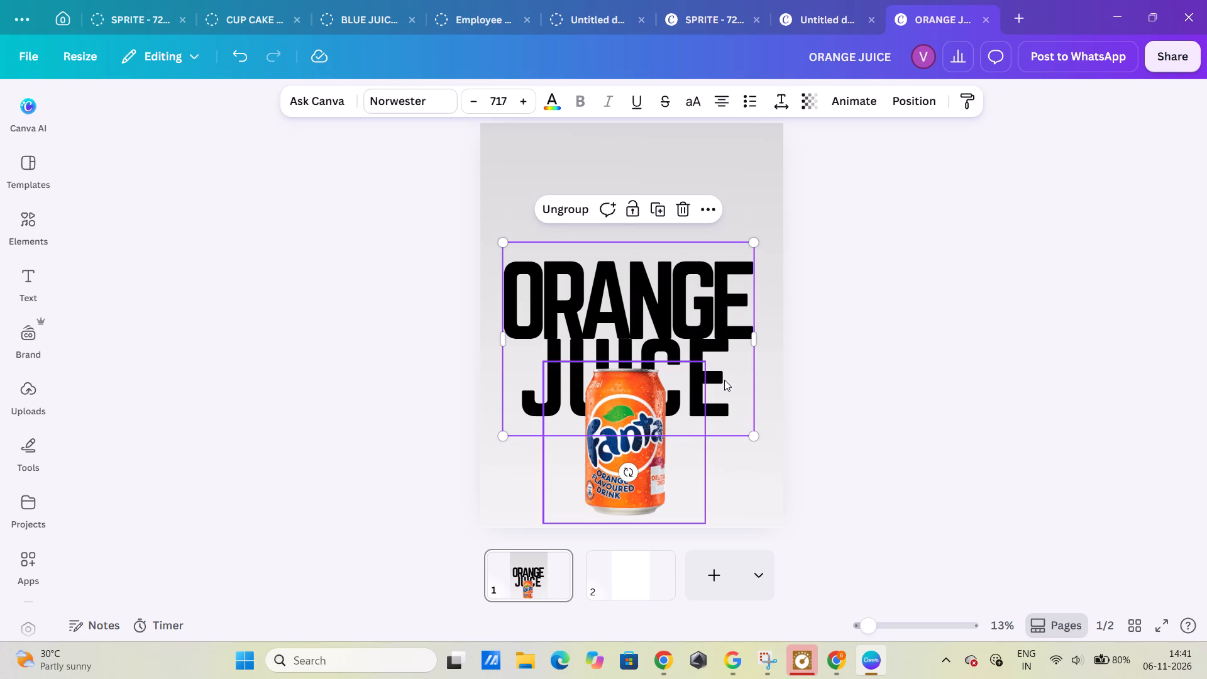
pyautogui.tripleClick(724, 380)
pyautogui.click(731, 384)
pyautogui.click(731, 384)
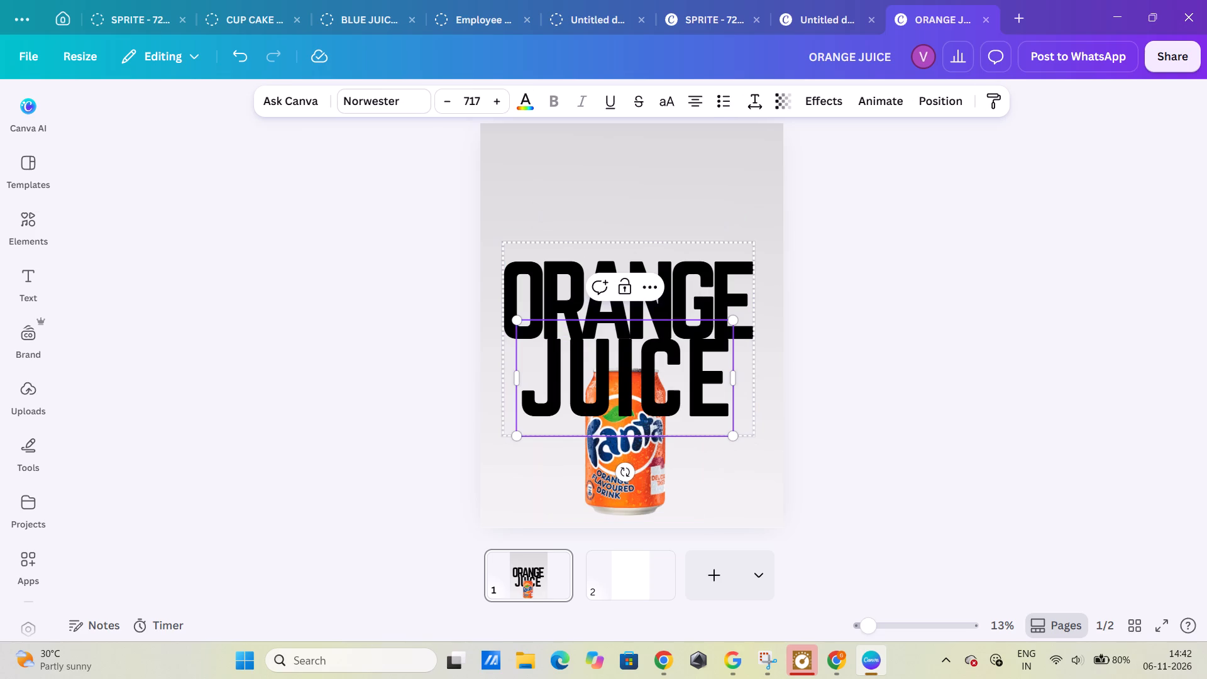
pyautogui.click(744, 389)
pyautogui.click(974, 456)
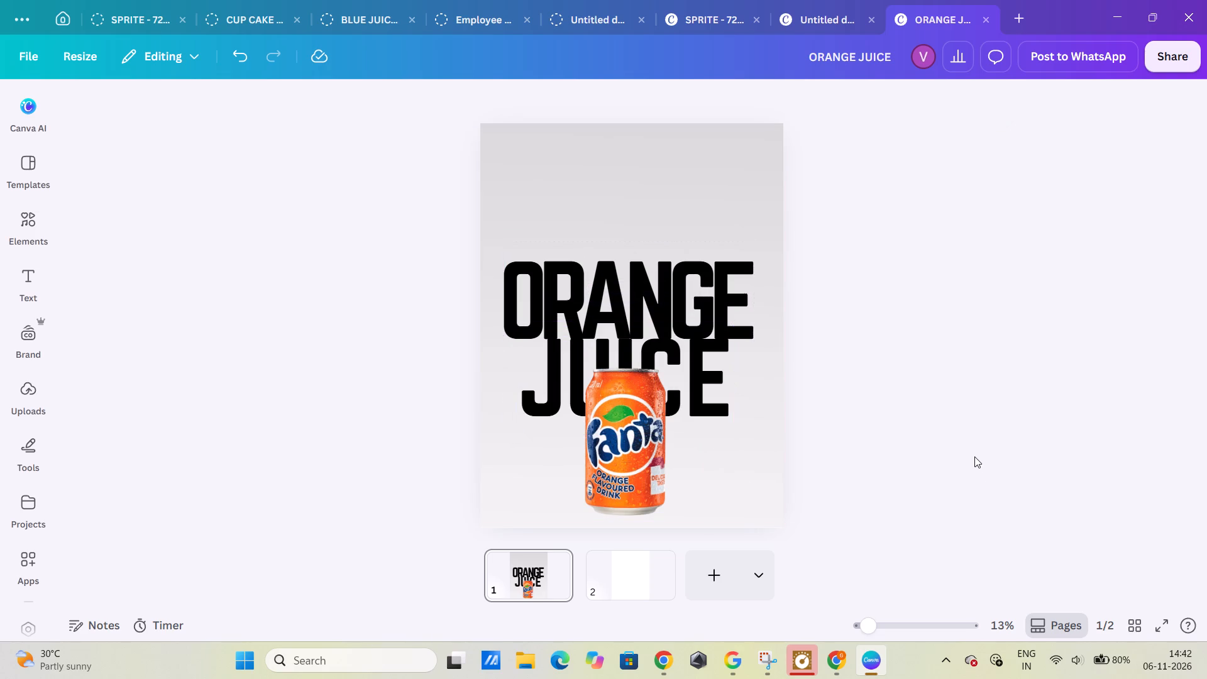
# Delete the word JUICE from the second text line of the grouped title.
pyautogui.click(707, 368)
pyautogui.doubleClick(707, 368)
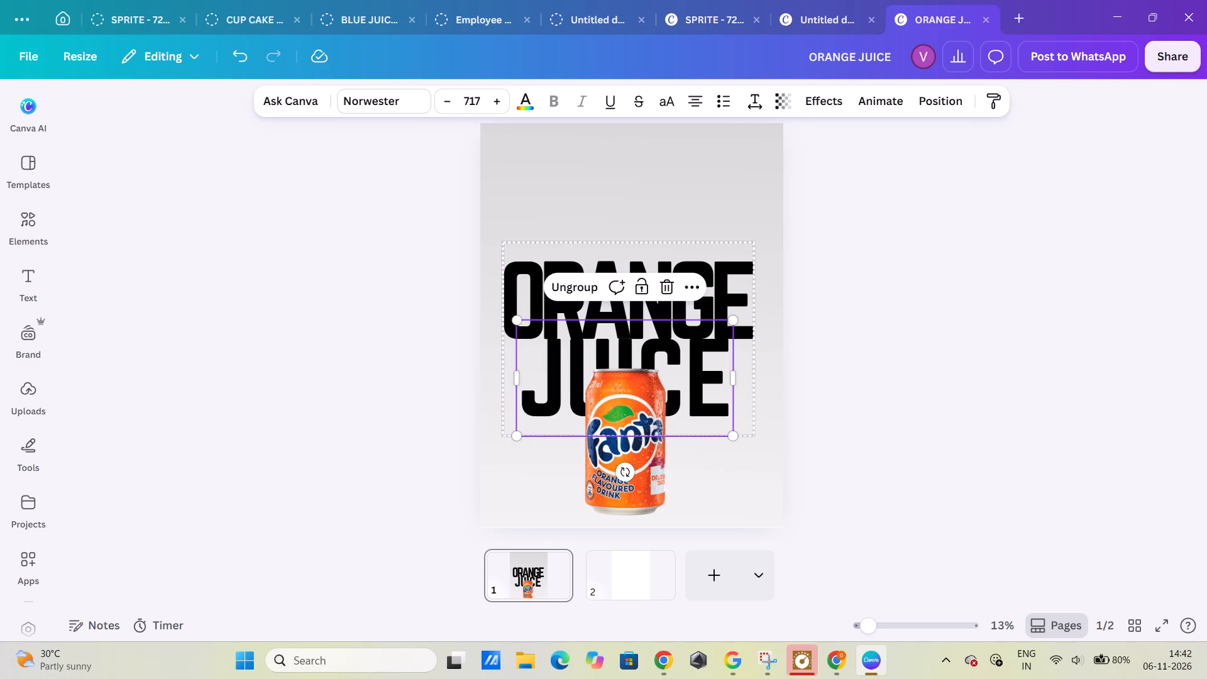
pyautogui.click(707, 368)
pyautogui.press('Right')
pyautogui.press('BackSpace')
pyautogui.press('BackSpace')
pyautogui.press('BackSpace')
pyautogui.press('BackSpace')
pyautogui.press('BackSpace')
pyautogui.press('BackSpace')
pyautogui.press('BackSpace')
pyautogui.press('BackSpace')
pyautogui.press('BackSpace')
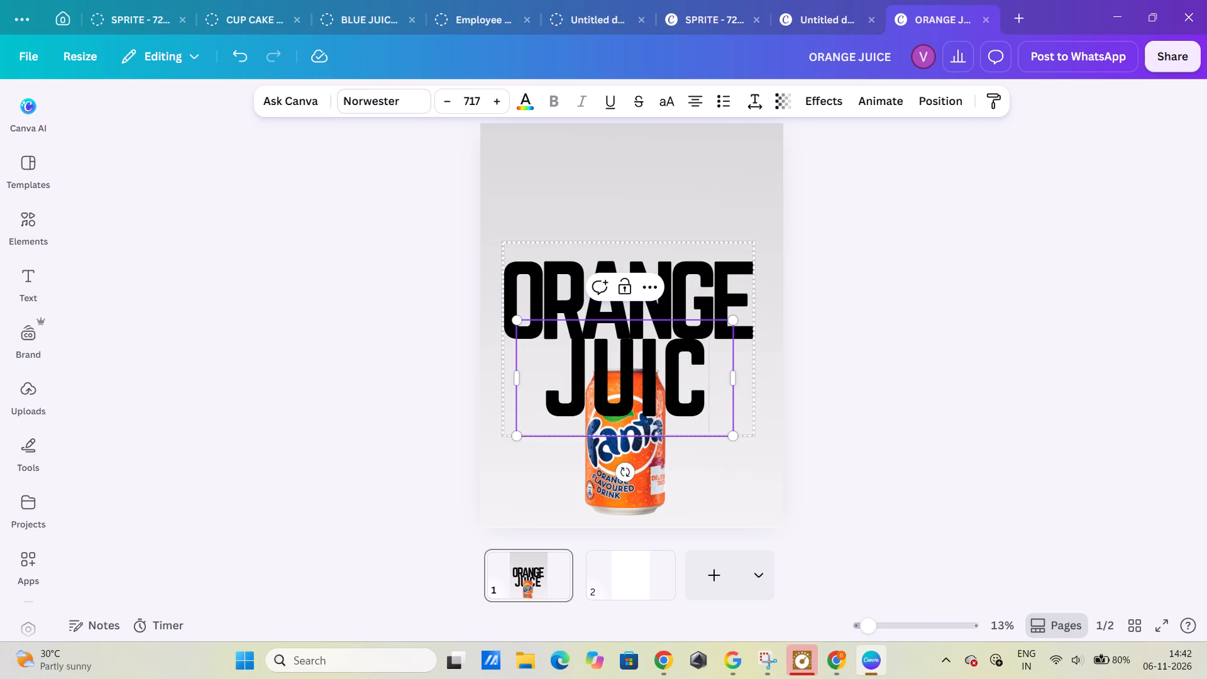
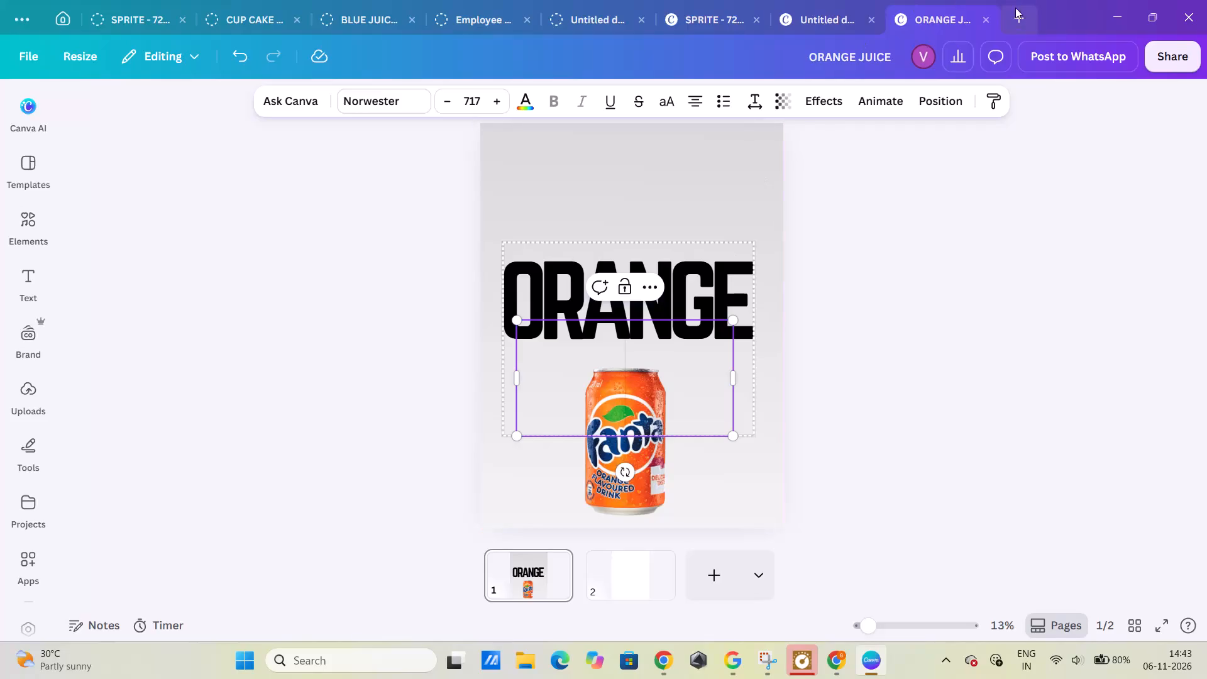
# Create a new custom-size blank design 1280 px wide and 720 px high.
pyautogui.click(1010, 21)
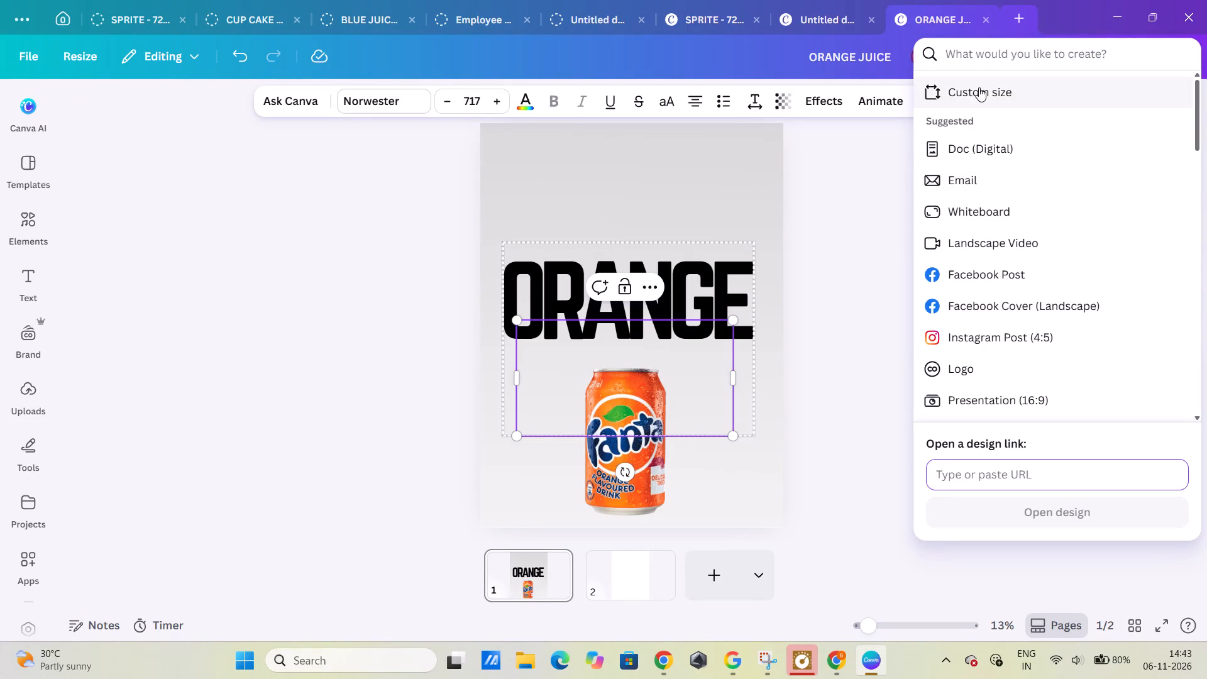
pyautogui.click(979, 86)
pyautogui.write('1280')
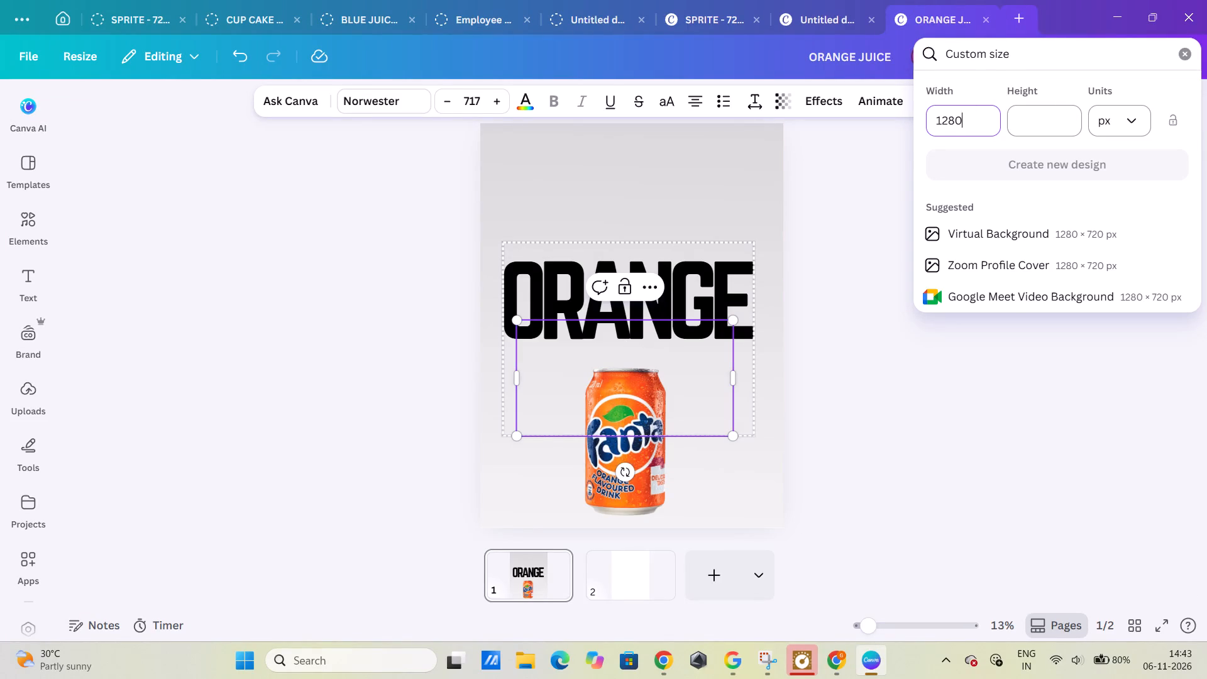
pyautogui.click(1052, 115)
pyautogui.write('720')
pyautogui.press('Return')
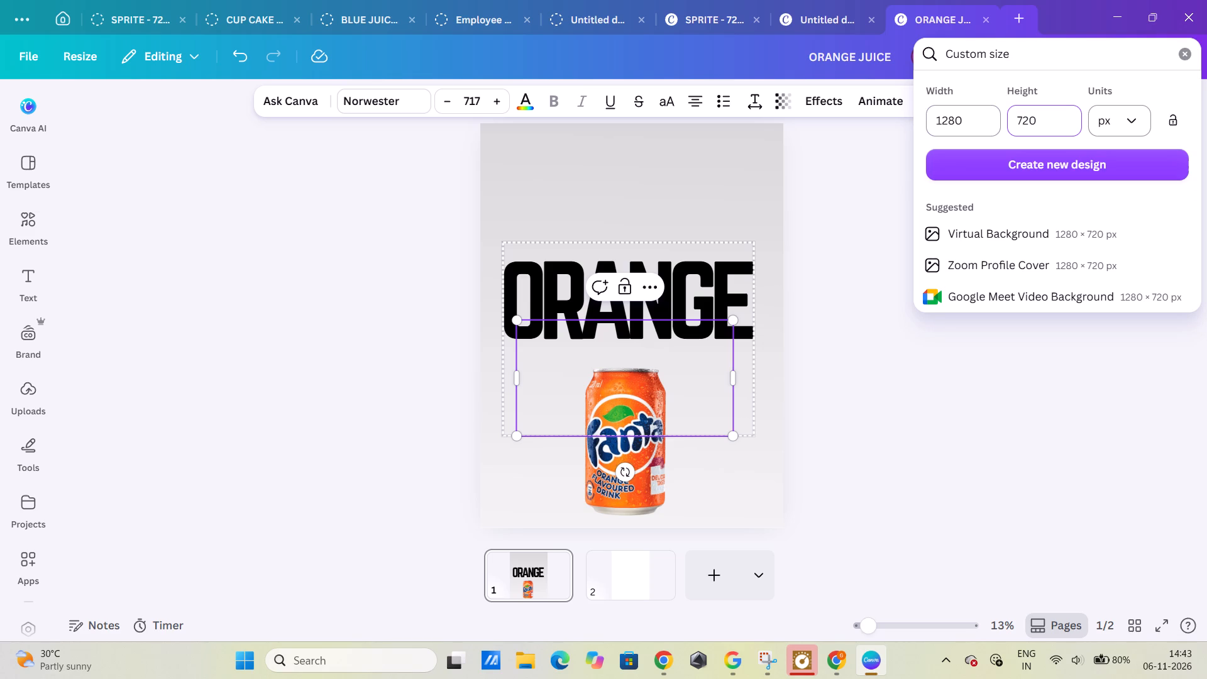
pyautogui.click(1023, 154)
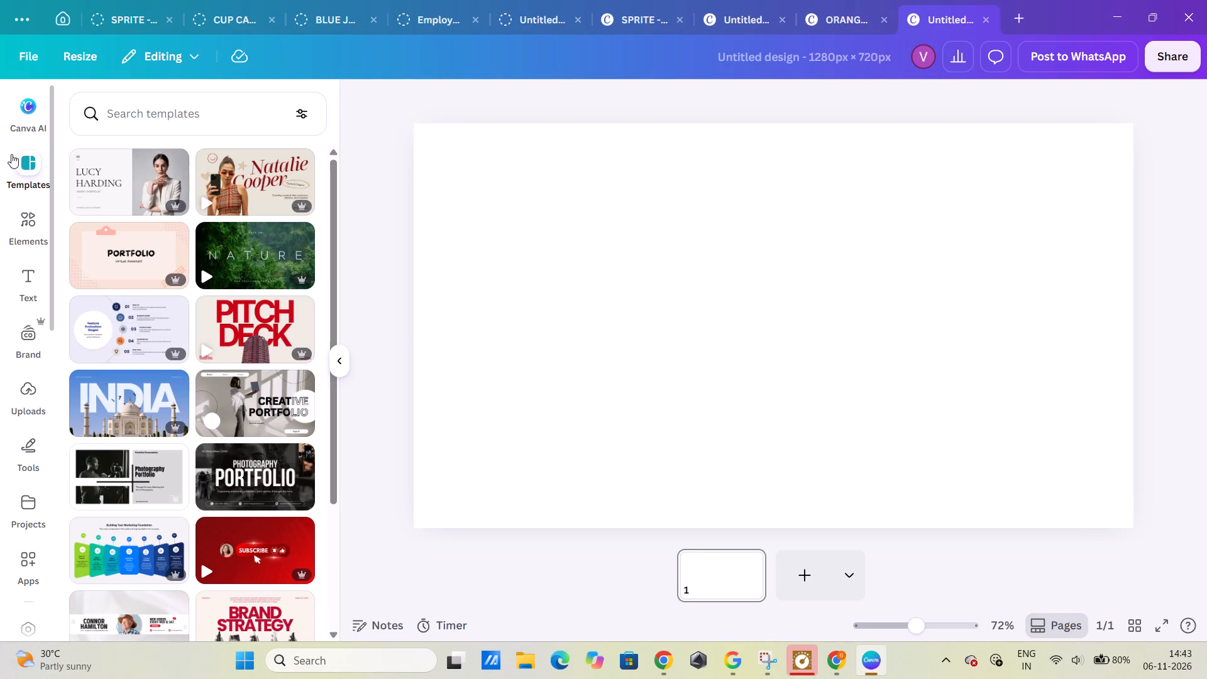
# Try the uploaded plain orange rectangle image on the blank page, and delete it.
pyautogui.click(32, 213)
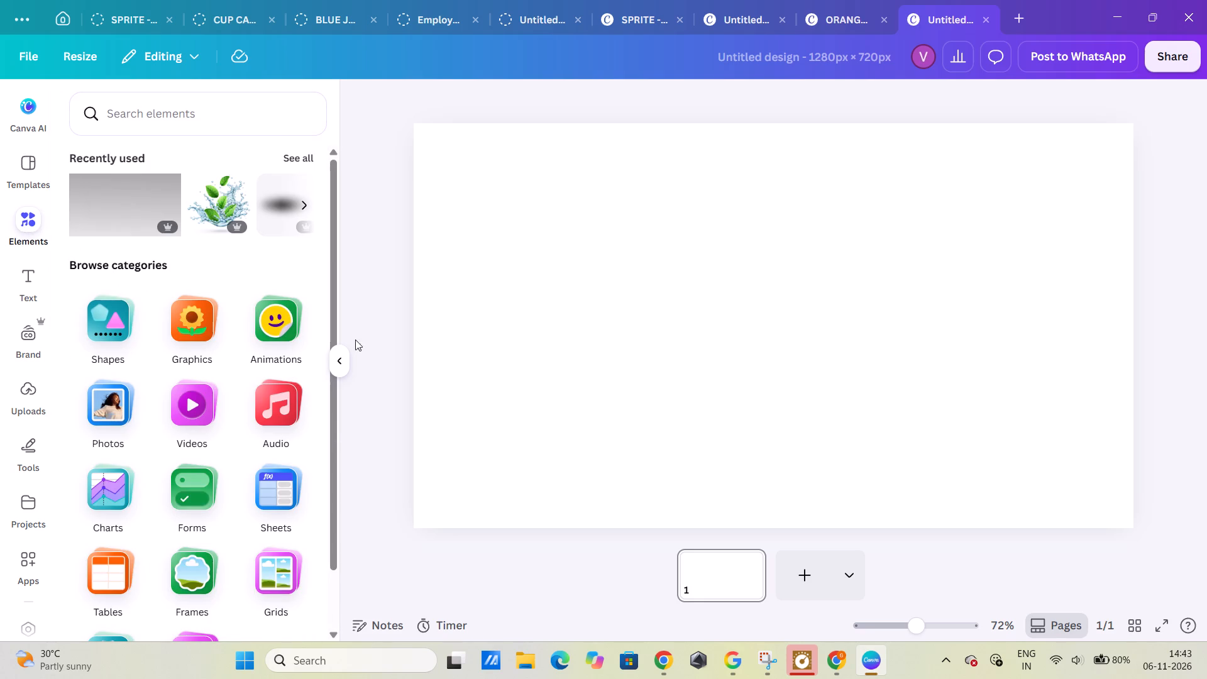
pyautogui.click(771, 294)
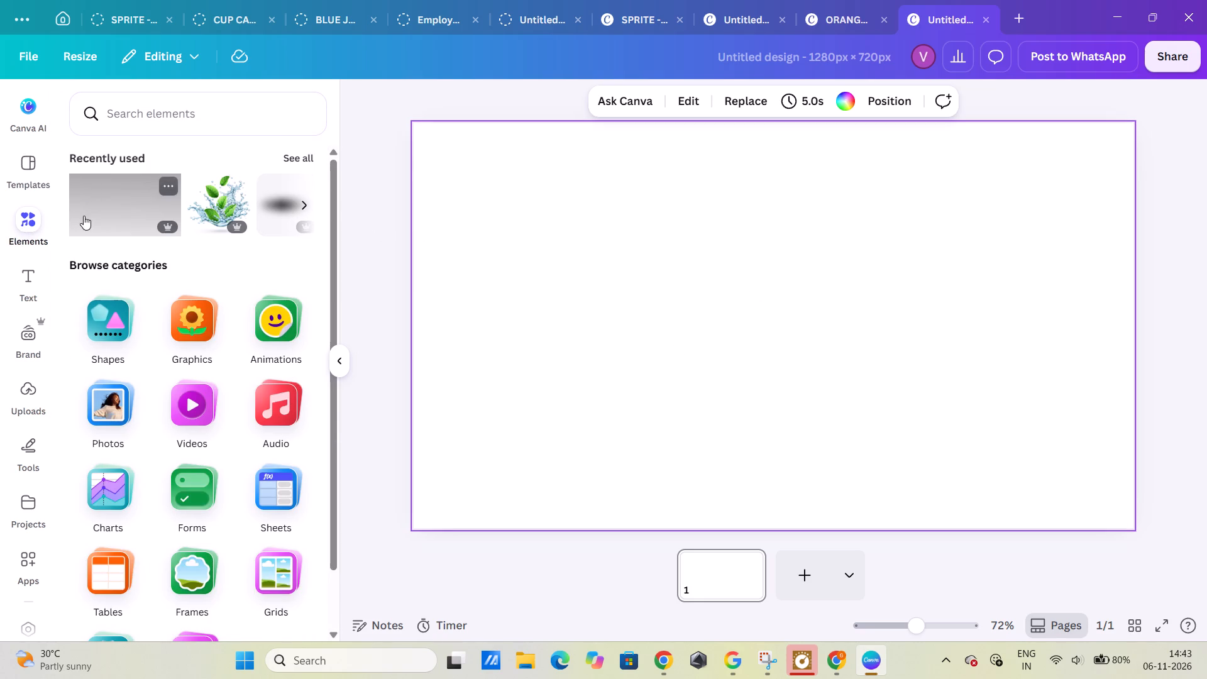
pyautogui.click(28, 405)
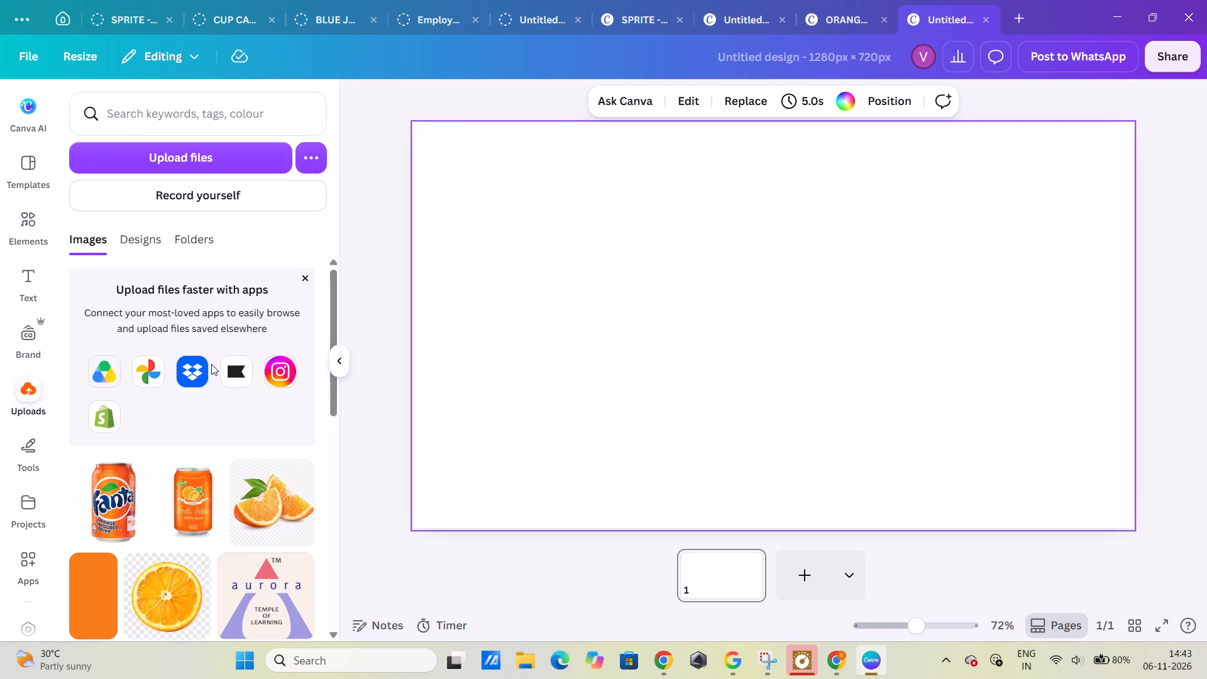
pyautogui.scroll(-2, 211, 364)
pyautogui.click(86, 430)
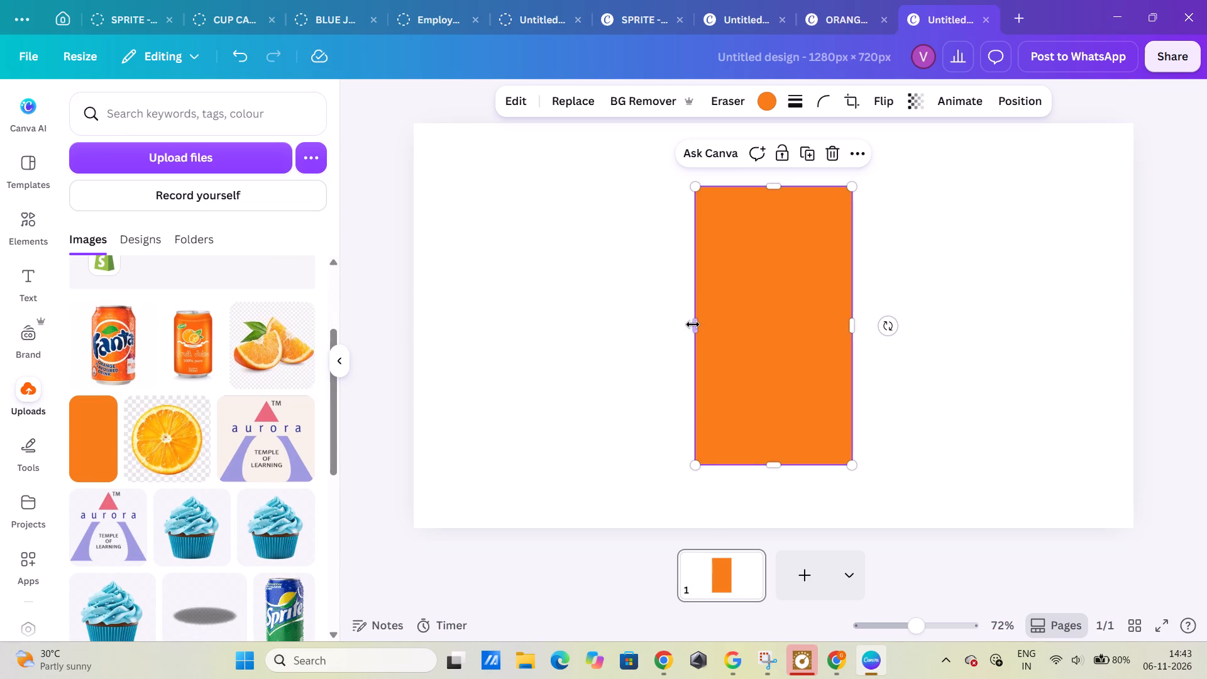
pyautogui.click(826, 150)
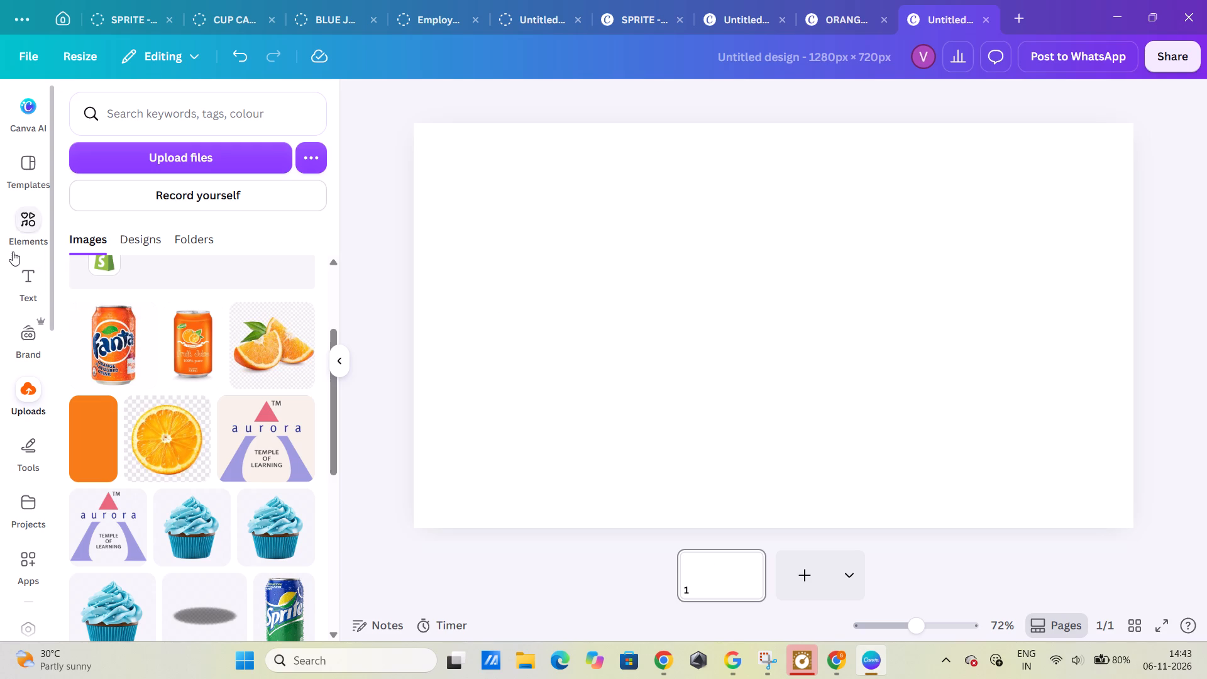
# Add a rounded square from the basic shapes and reshape it into a long, thin bar near the page's top edge.
pyautogui.click(13, 233)
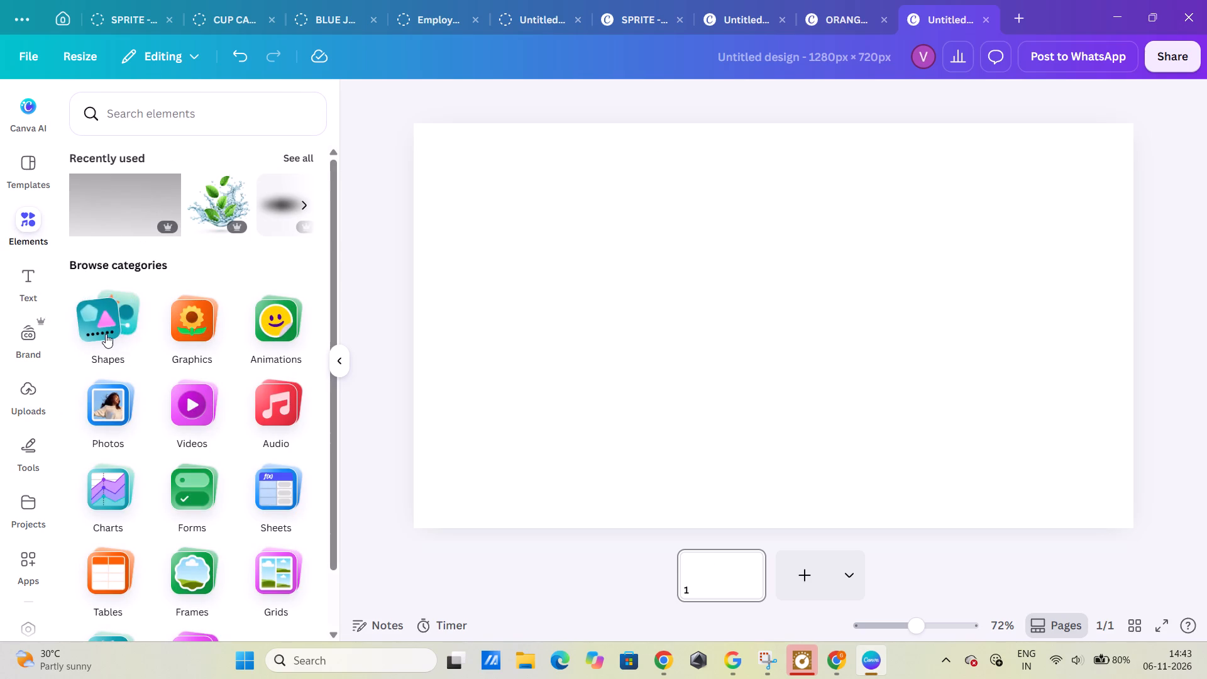
pyautogui.click(106, 334)
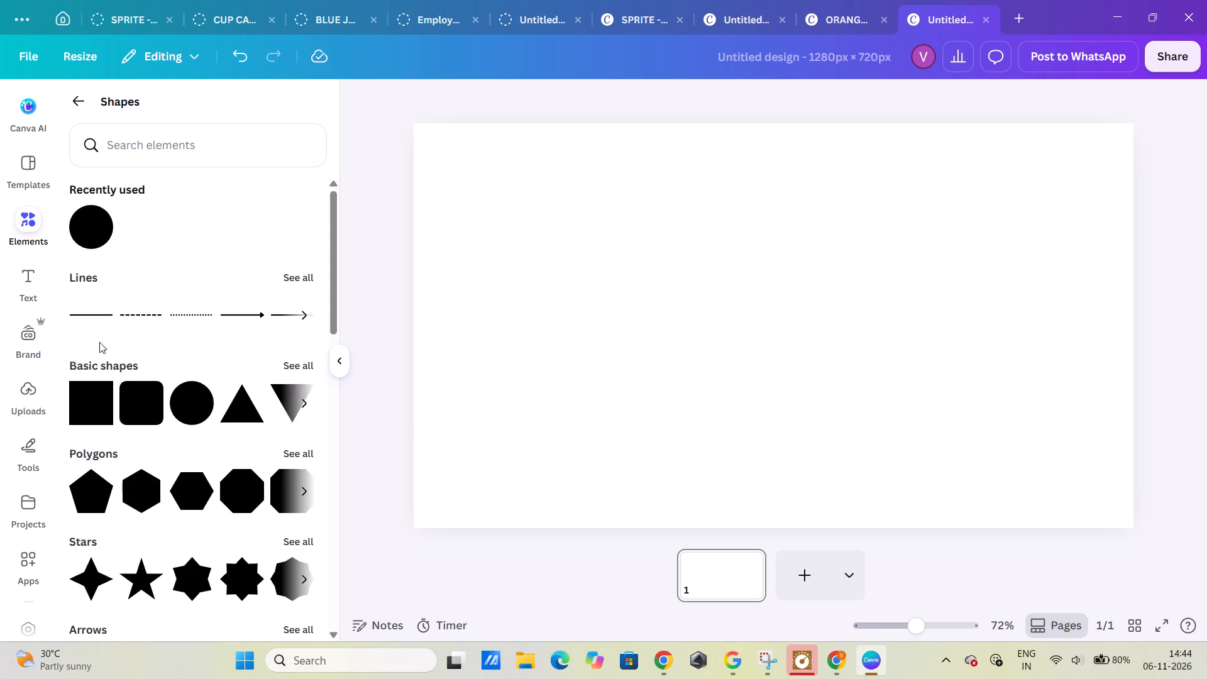
pyautogui.scroll(-6, 146, 406)
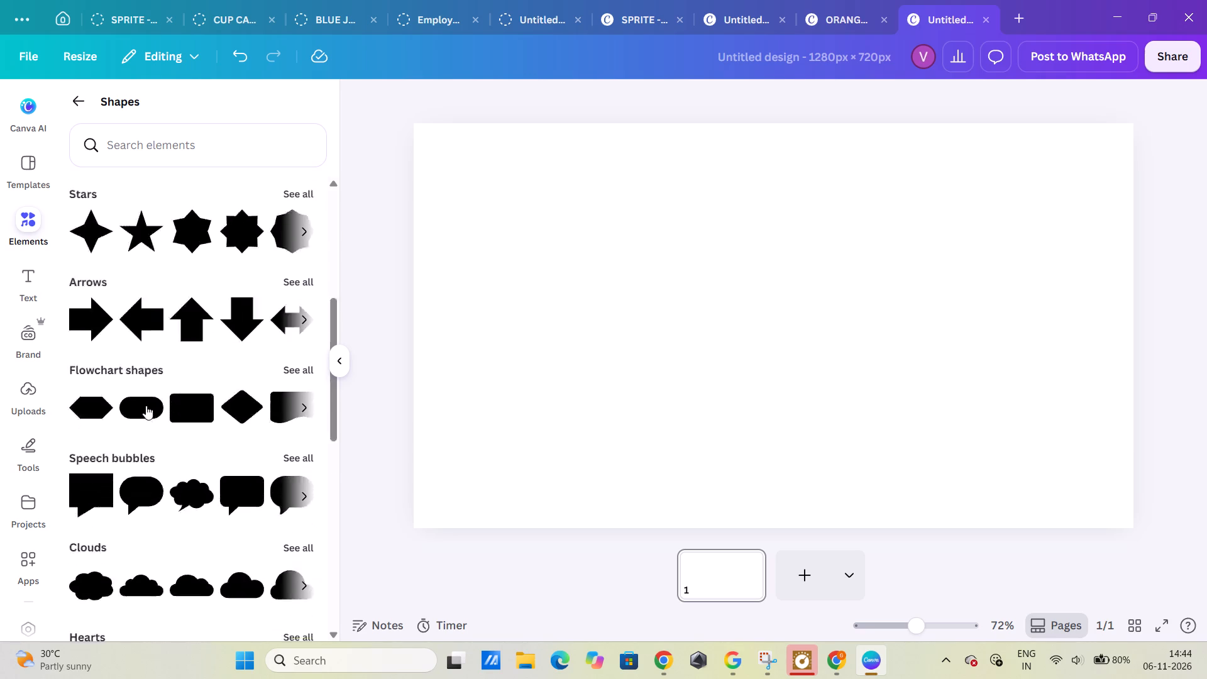
pyautogui.scroll(7, 146, 406)
pyautogui.click(143, 405)
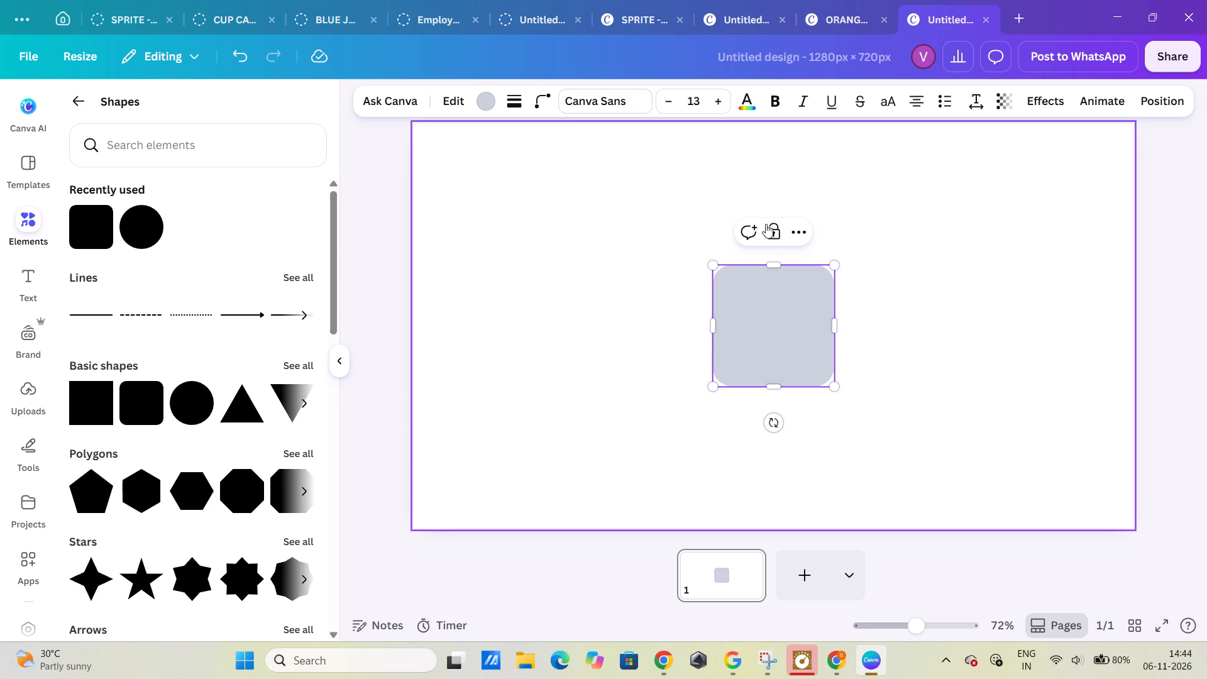
pyautogui.moveTo(776, 301); pyautogui.dragTo(640, 186)
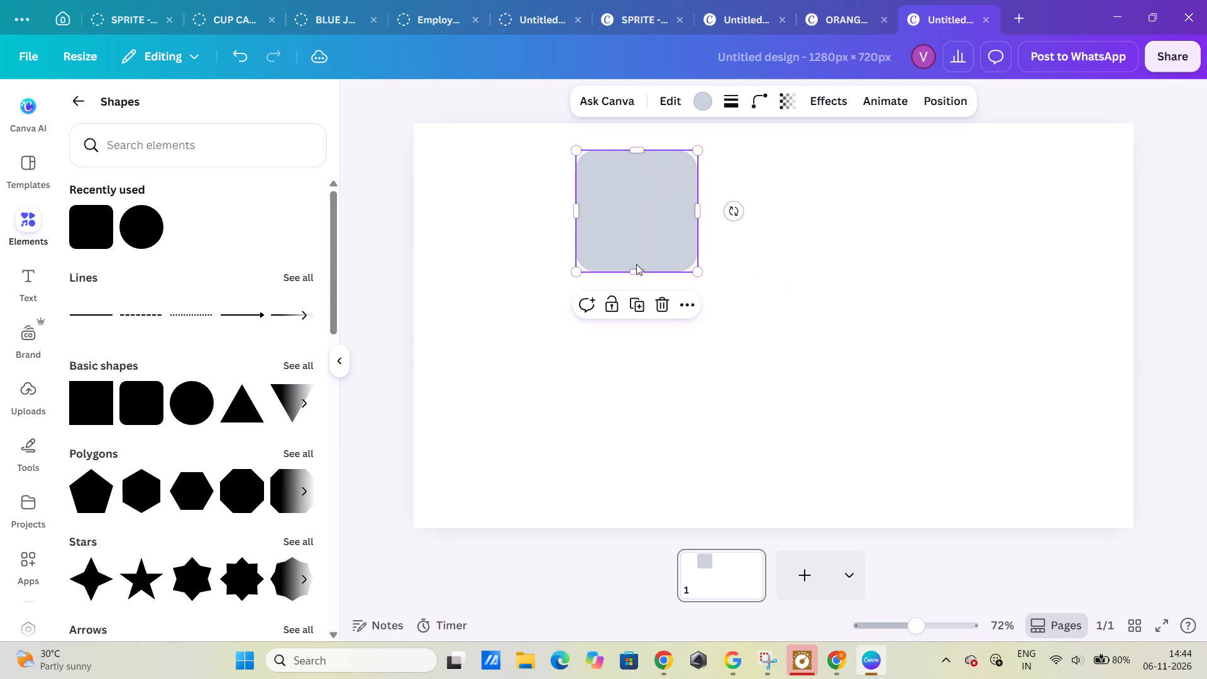
pyautogui.moveTo(636, 276); pyautogui.dragTo(646, 190)
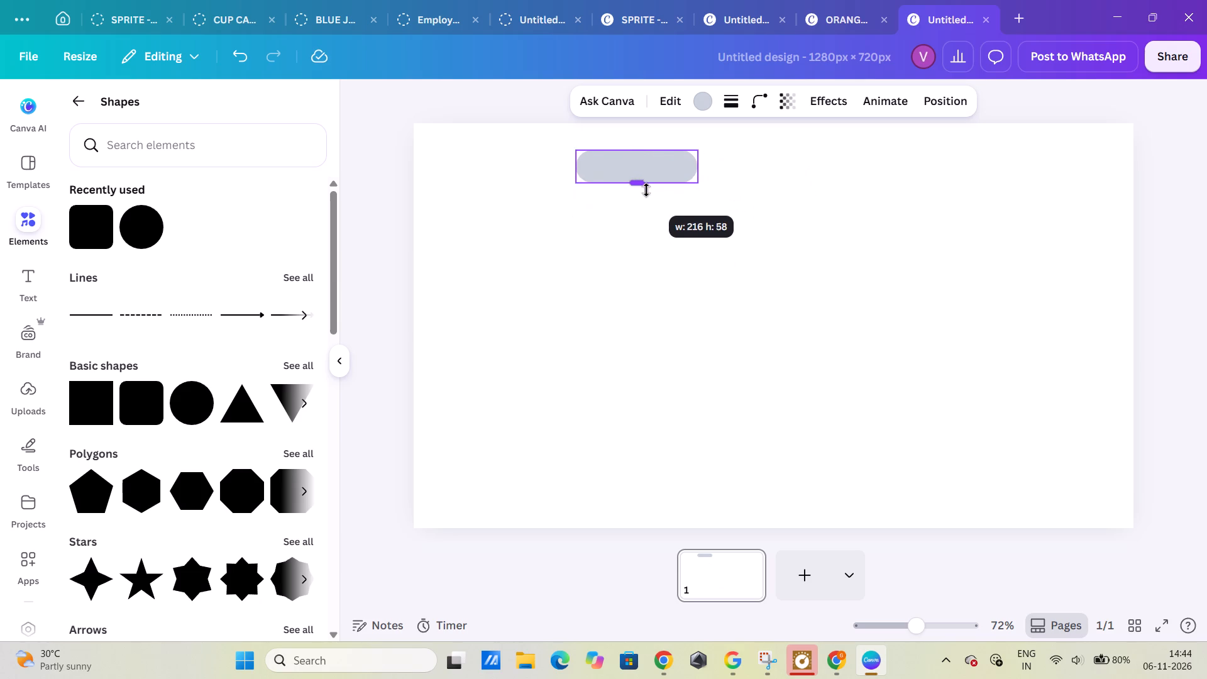
pyautogui.moveTo(646, 190); pyautogui.dragTo(648, 192)
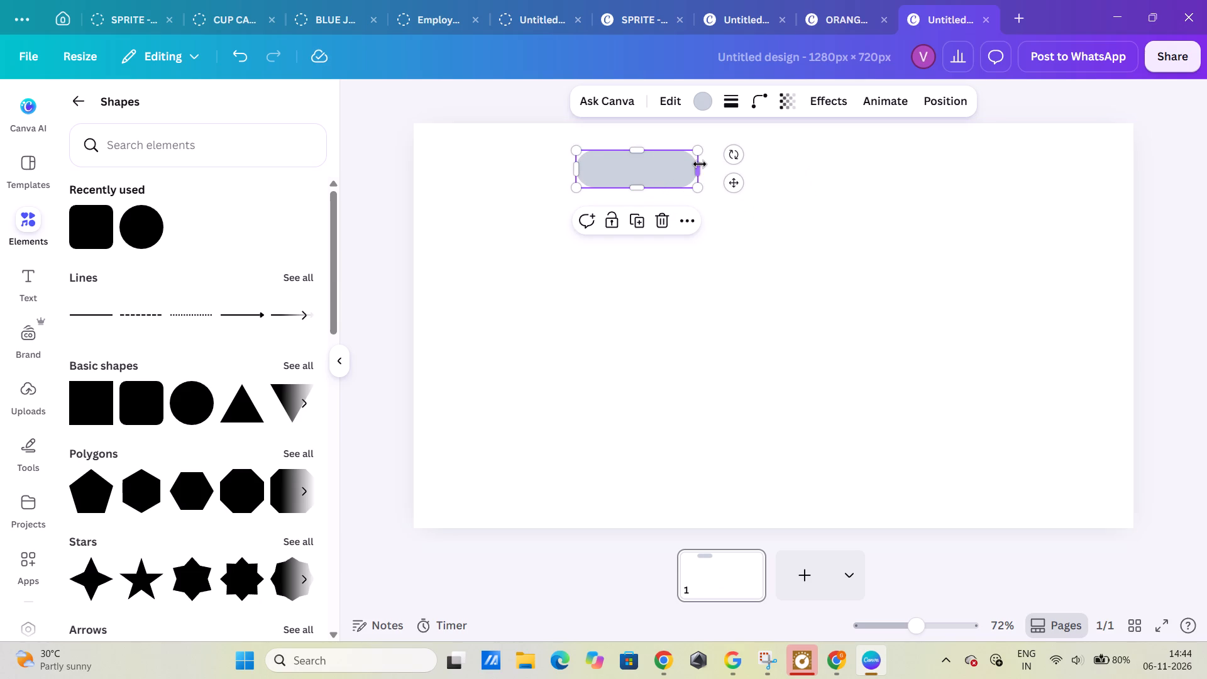
pyautogui.moveTo(700, 164); pyautogui.dragTo(1103, 162)
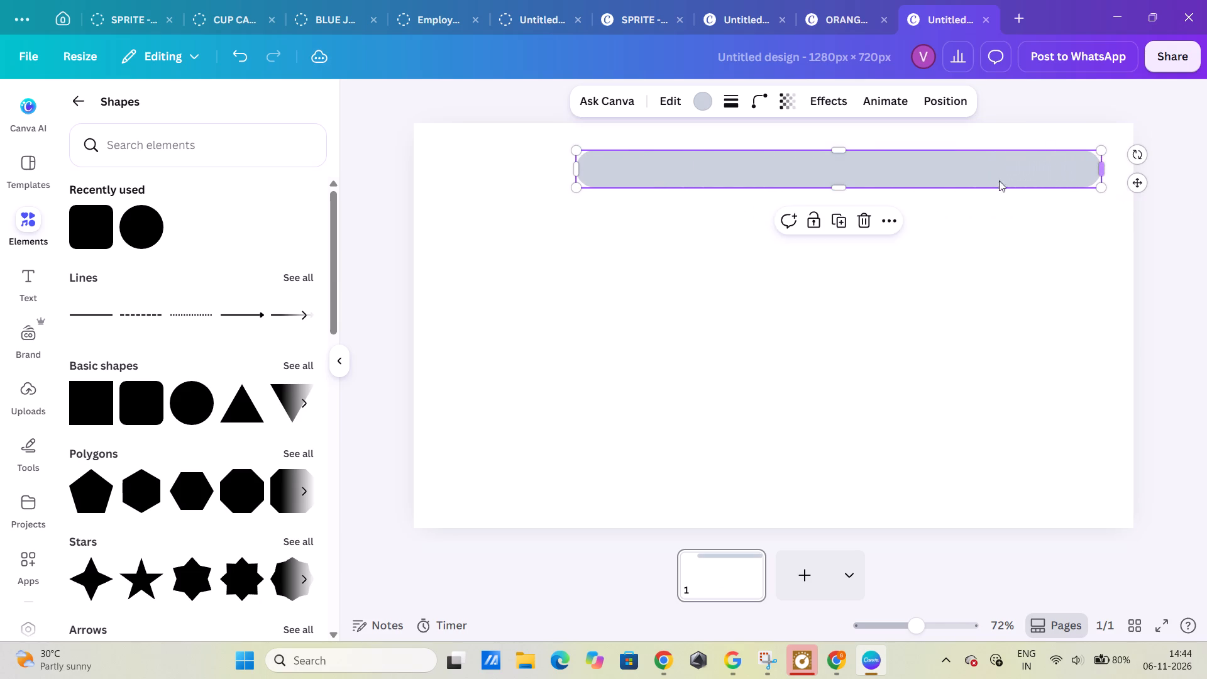
pyautogui.moveTo(769, 162); pyautogui.dragTo(664, 164)
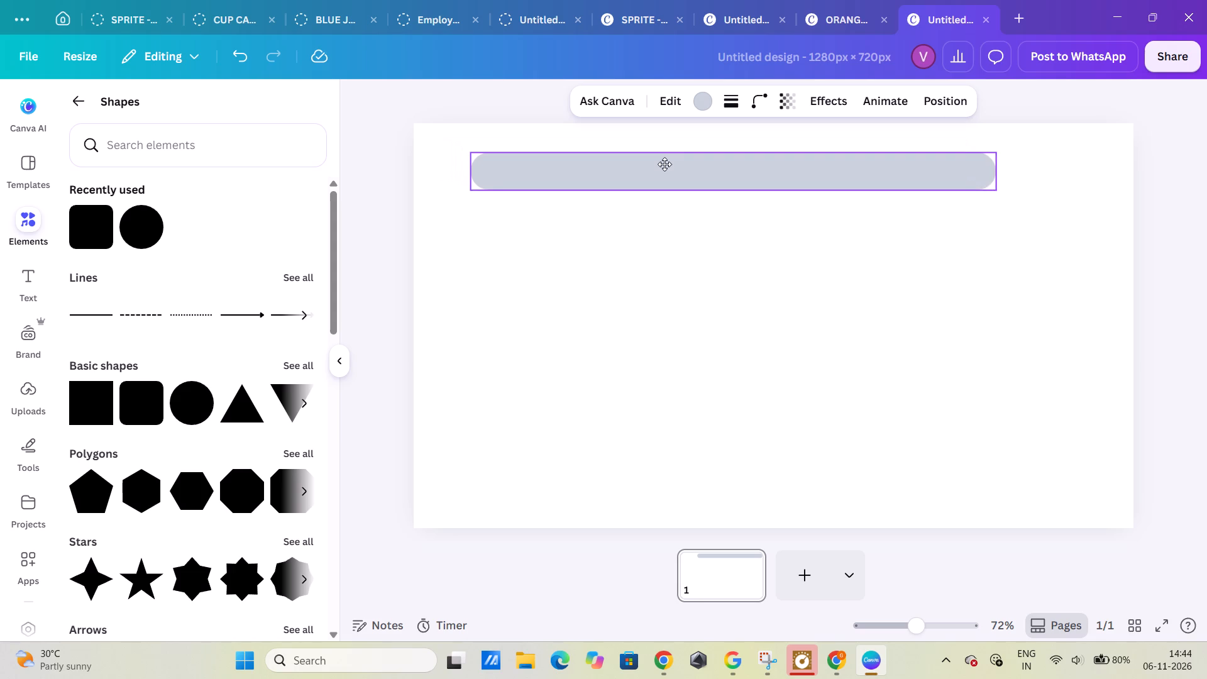
pyautogui.moveTo(664, 164); pyautogui.dragTo(705, 154)
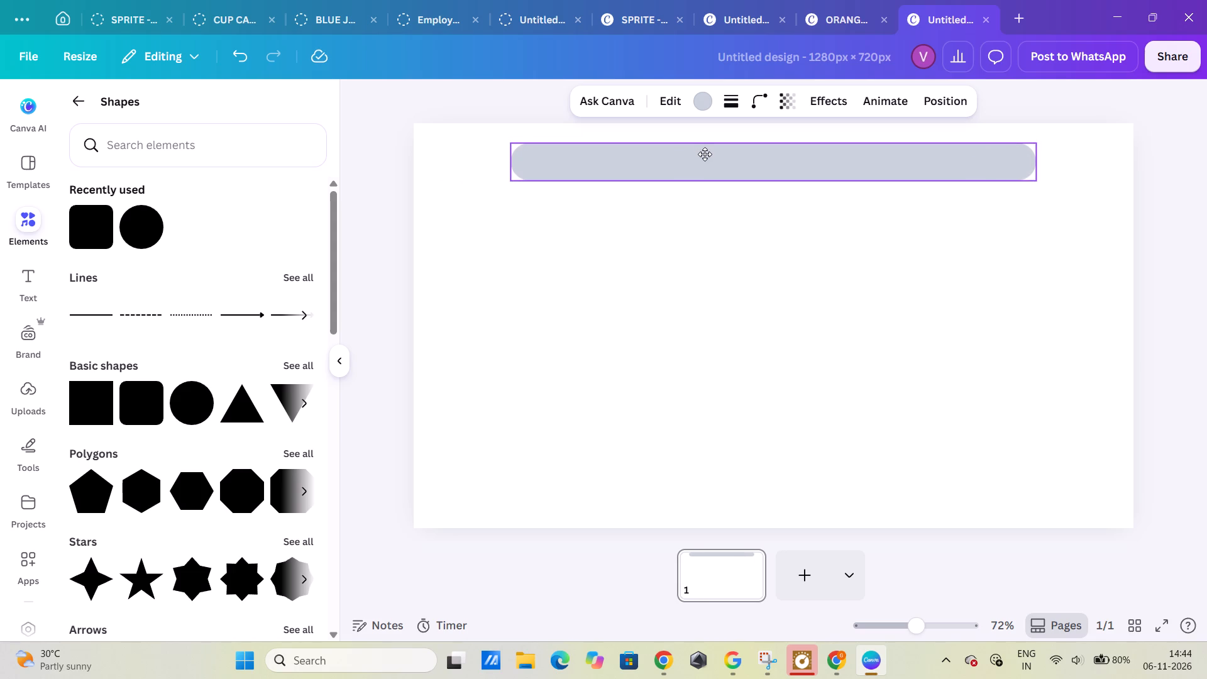
pyautogui.moveTo(705, 154); pyautogui.dragTo(710, 158)
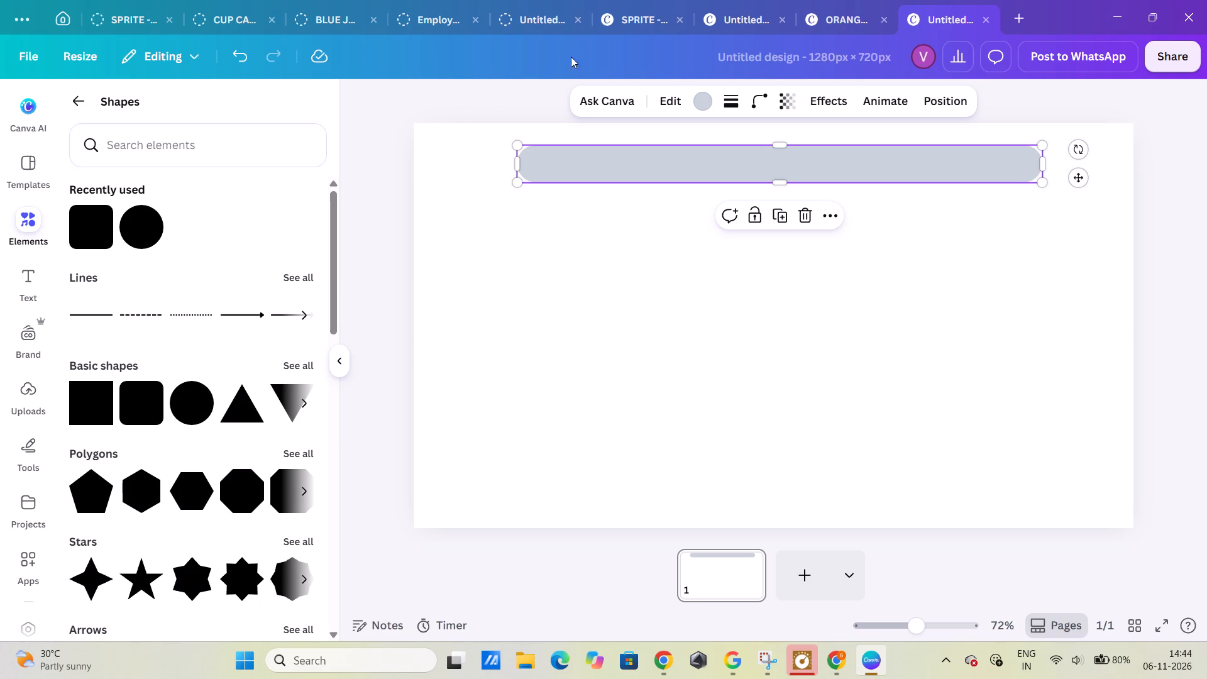
pyautogui.click(564, 270)
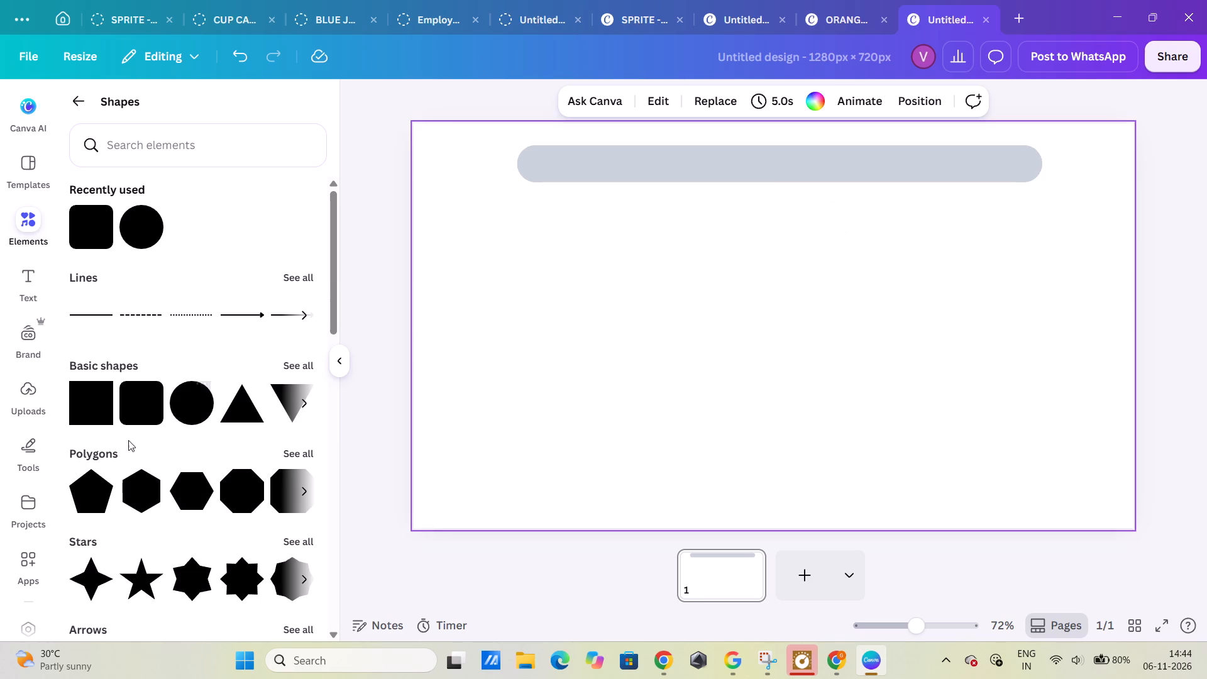
# Add a second rounded square, shrink it to a small pill about 44 px high, and place it below the long bar's left end.
pyautogui.click(141, 411)
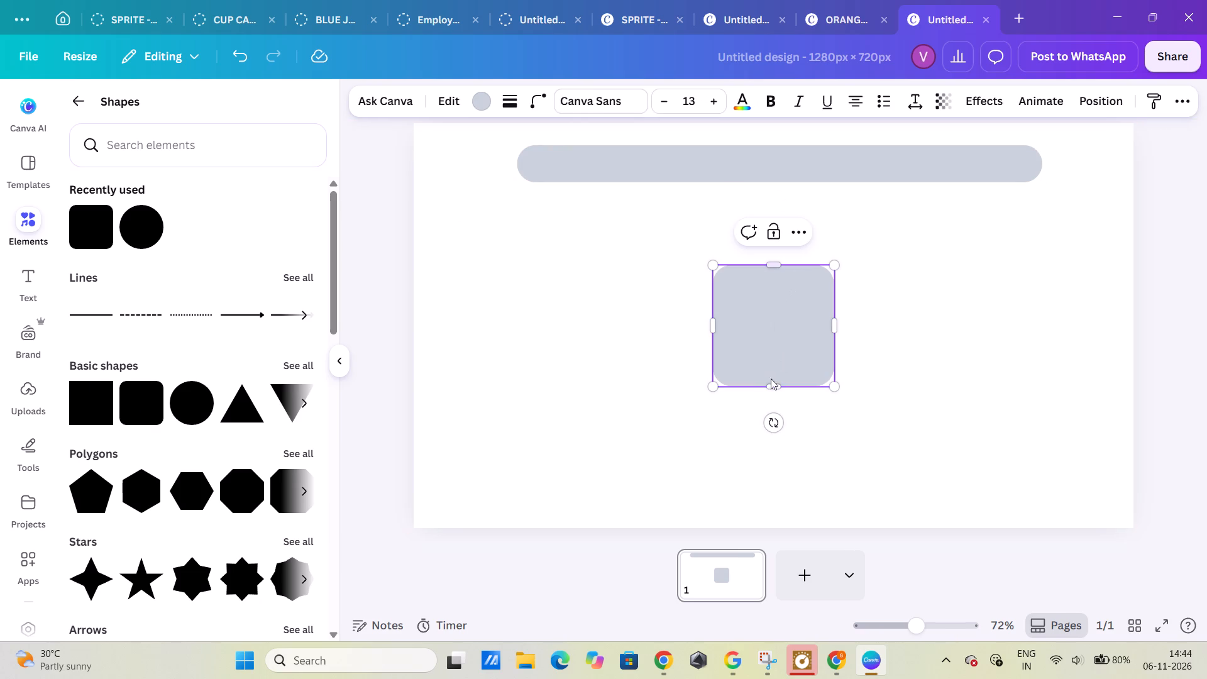
pyautogui.moveTo(771, 384); pyautogui.dragTo(764, 284)
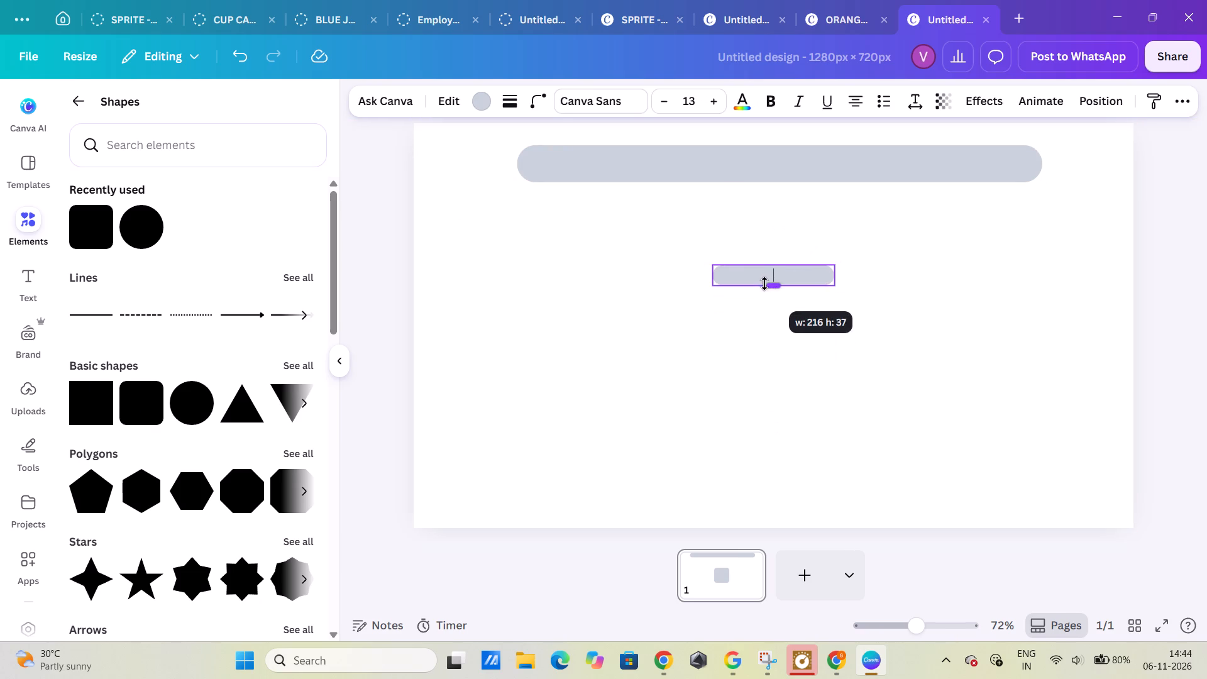
pyautogui.moveTo(764, 284); pyautogui.dragTo(789, 311)
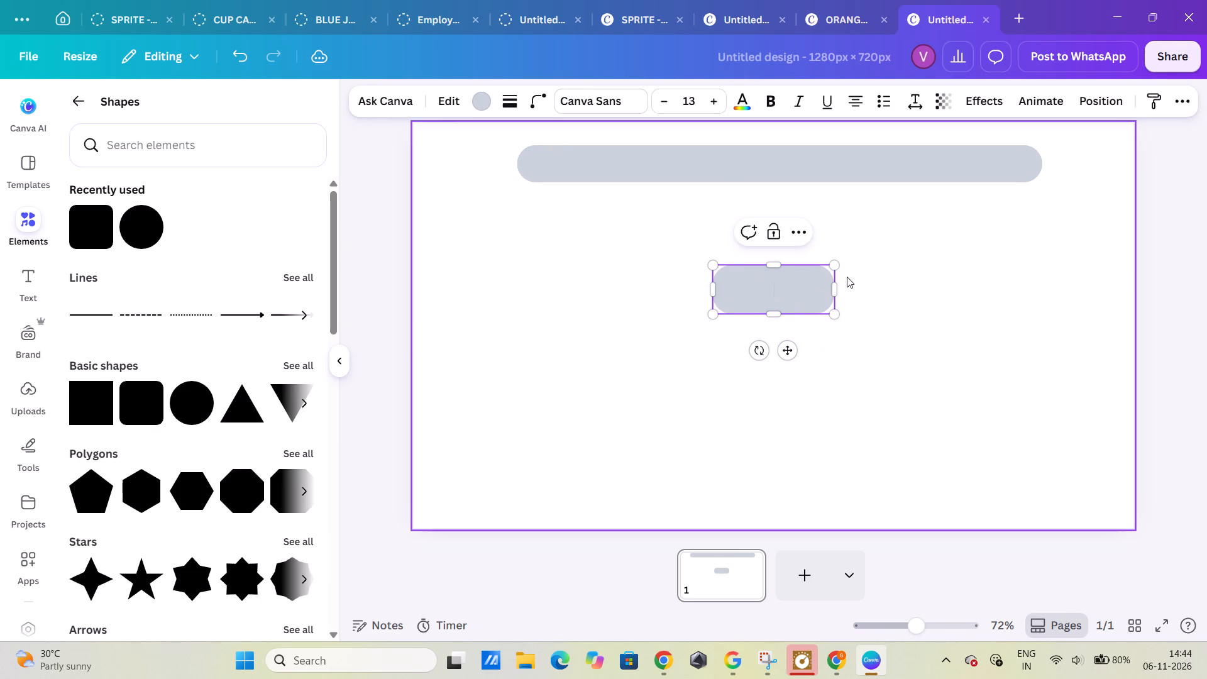
pyautogui.moveTo(832, 294); pyautogui.dragTo(788, 287)
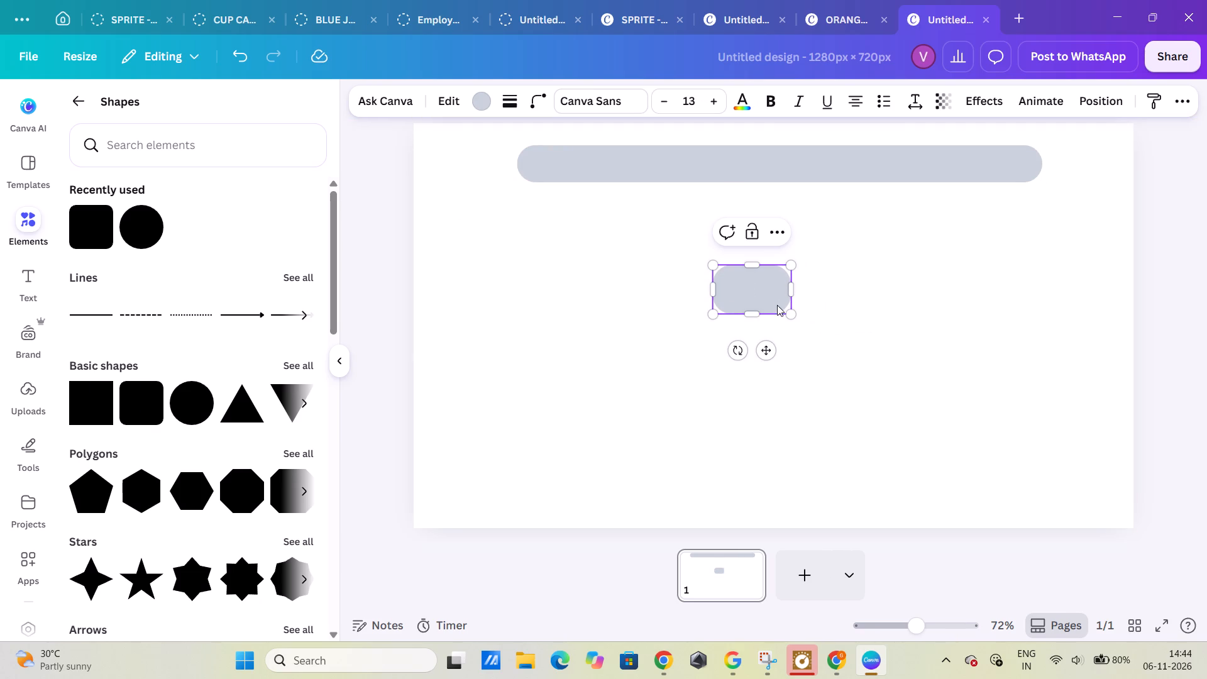
pyautogui.moveTo(761, 319); pyautogui.dragTo(768, 285)
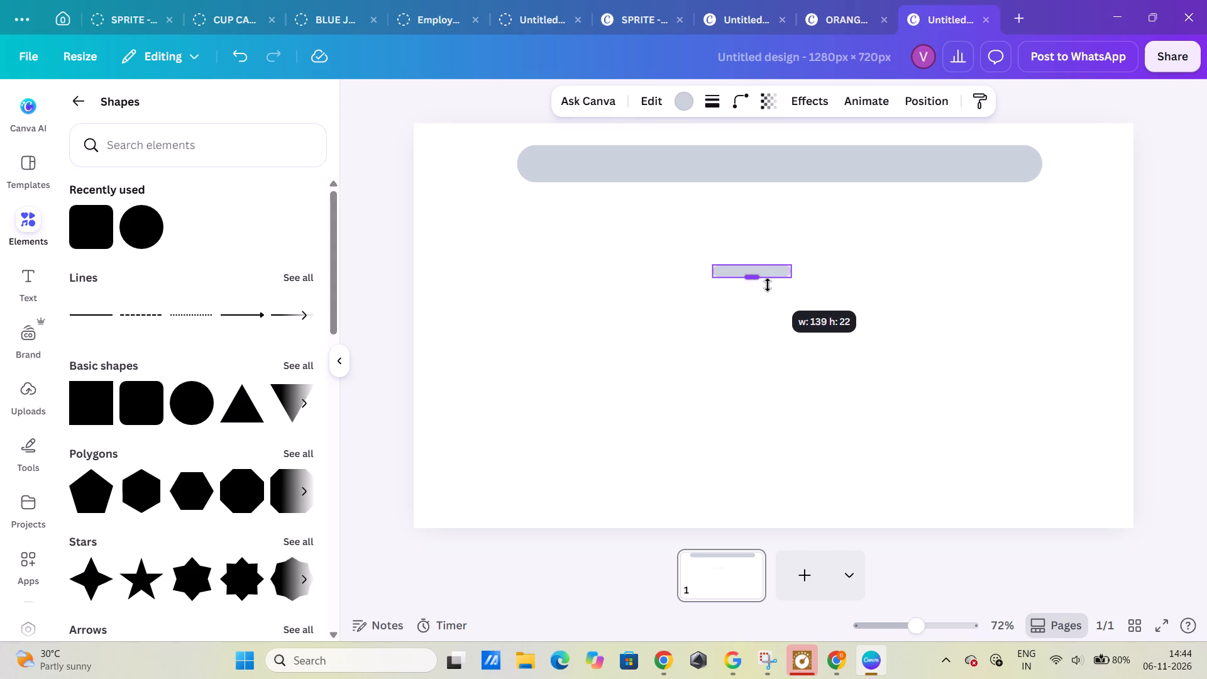
pyautogui.moveTo(768, 285); pyautogui.dragTo(770, 299)
pyautogui.click(778, 350)
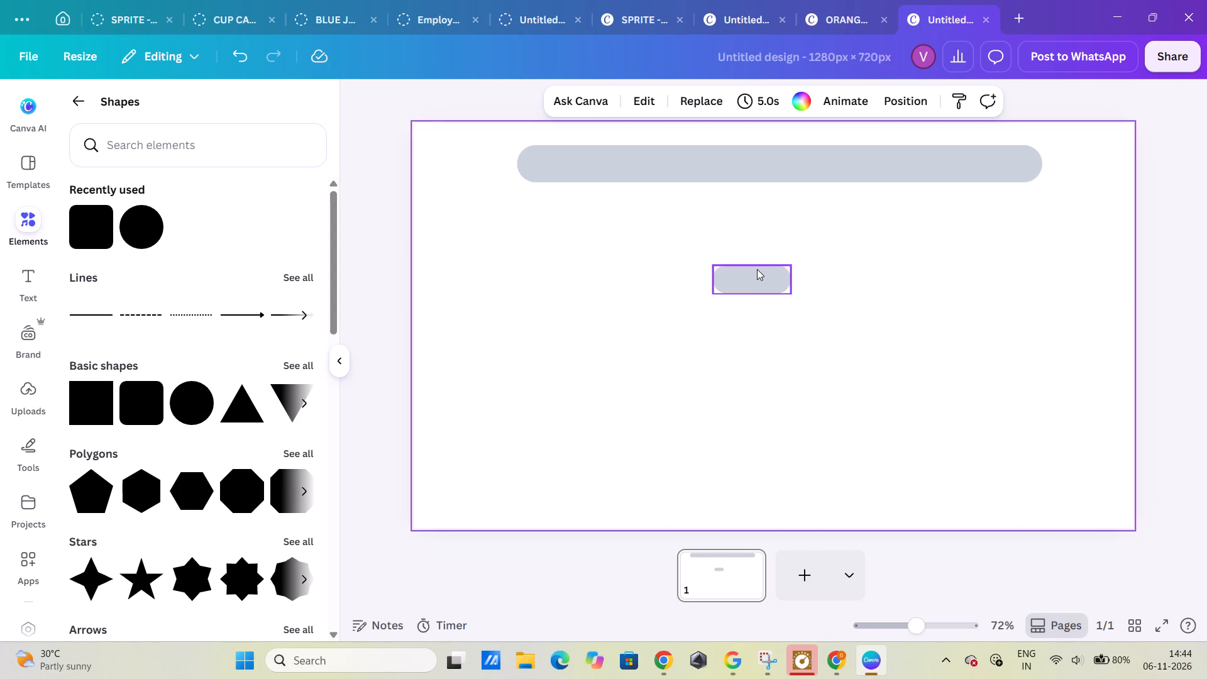
pyautogui.moveTo(757, 269); pyautogui.dragTo(603, 249)
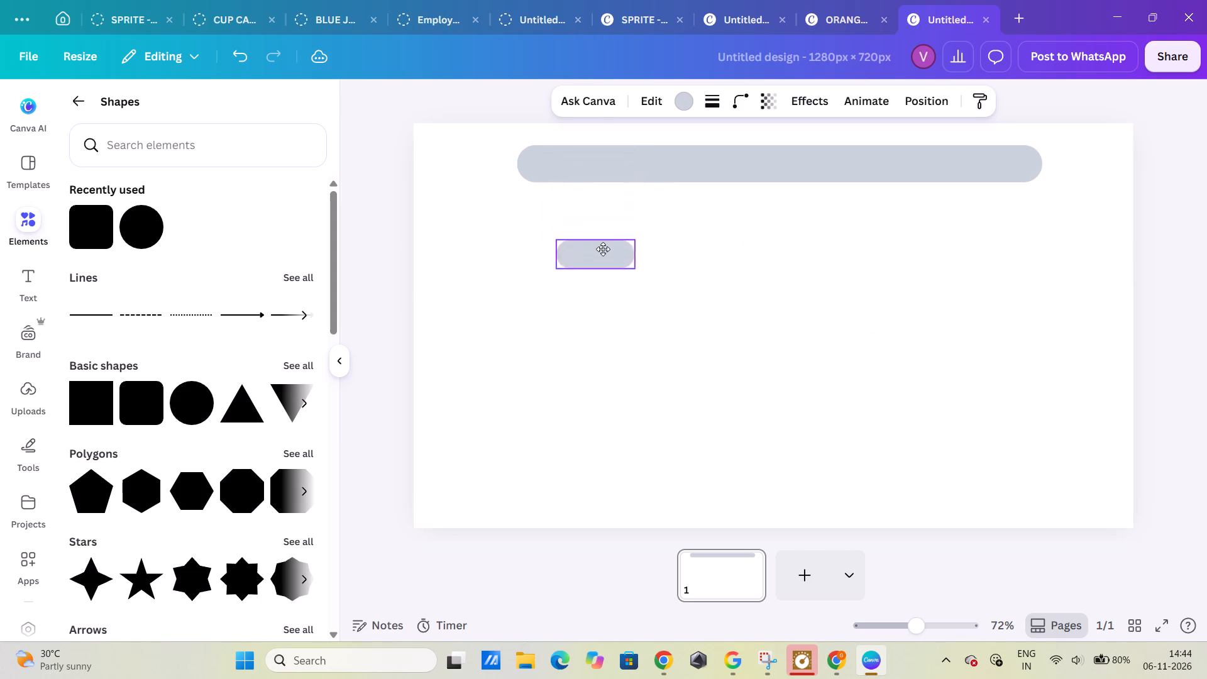
pyautogui.moveTo(603, 249); pyautogui.dragTo(605, 252)
pyautogui.click(603, 280)
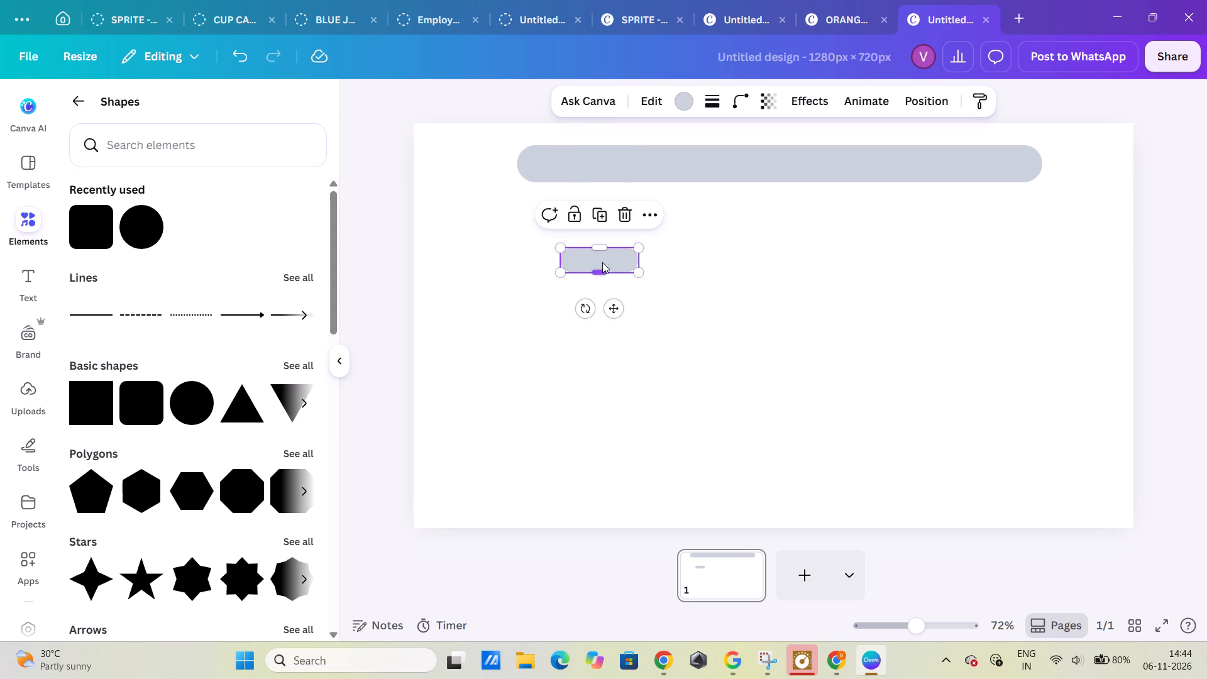
pyautogui.moveTo(637, 256); pyautogui.dragTo(629, 258)
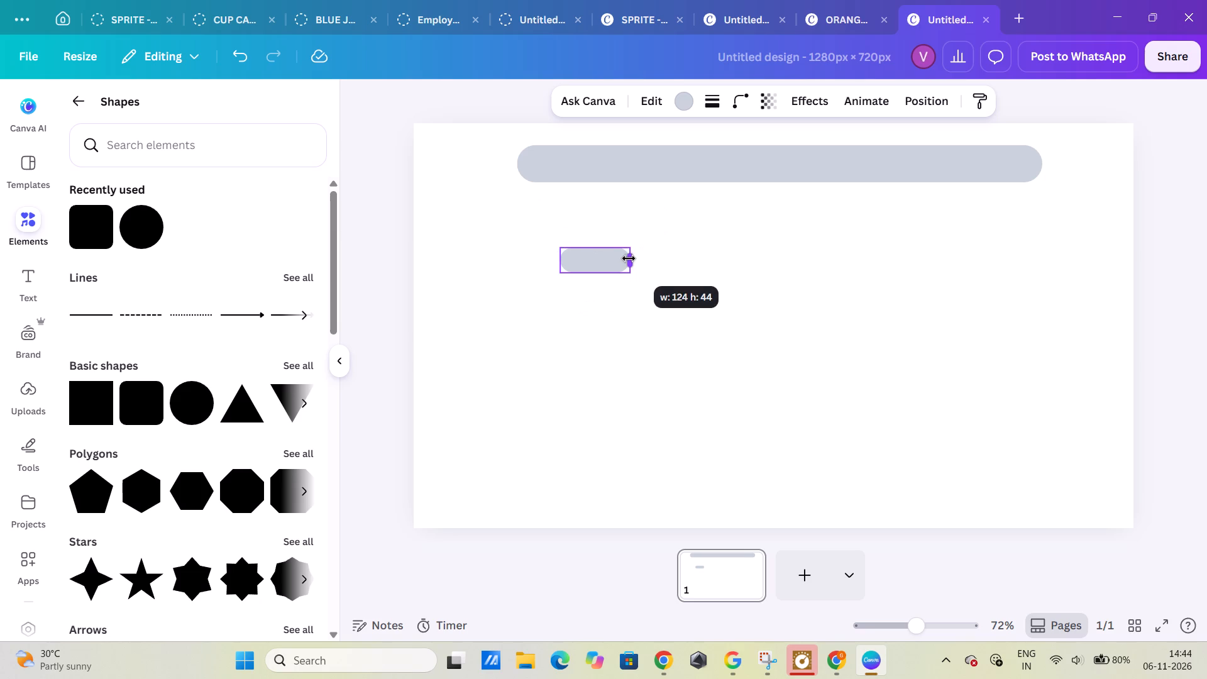
pyautogui.moveTo(629, 258); pyautogui.dragTo(610, 252)
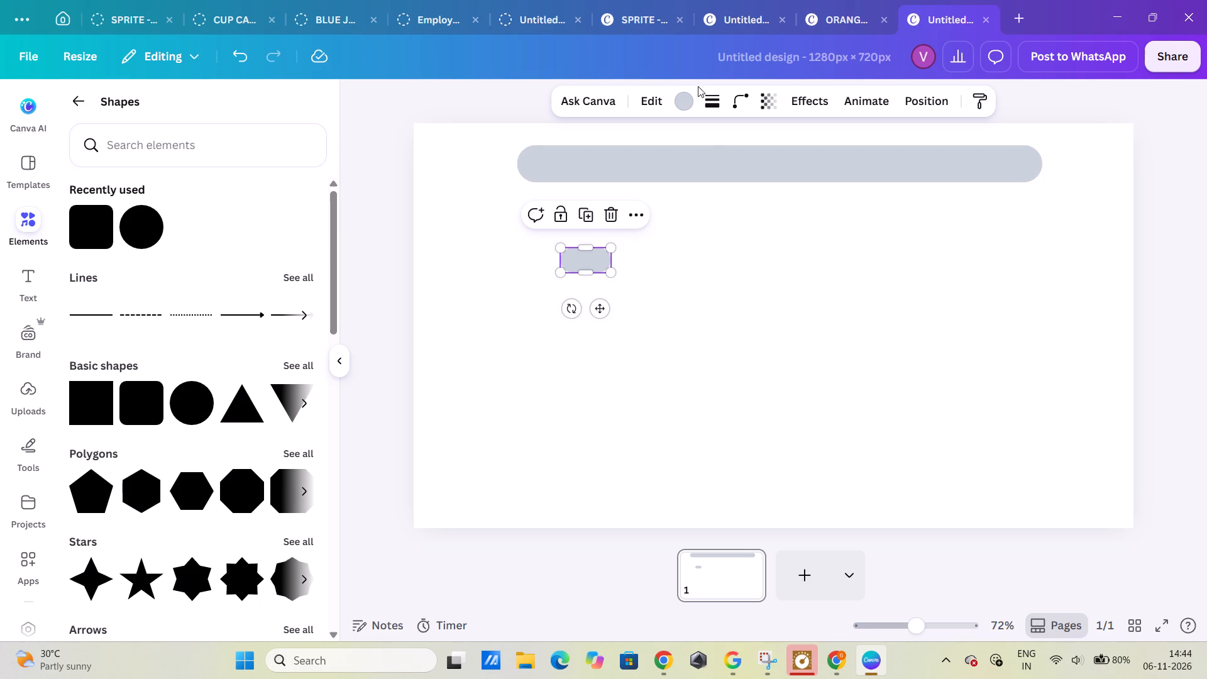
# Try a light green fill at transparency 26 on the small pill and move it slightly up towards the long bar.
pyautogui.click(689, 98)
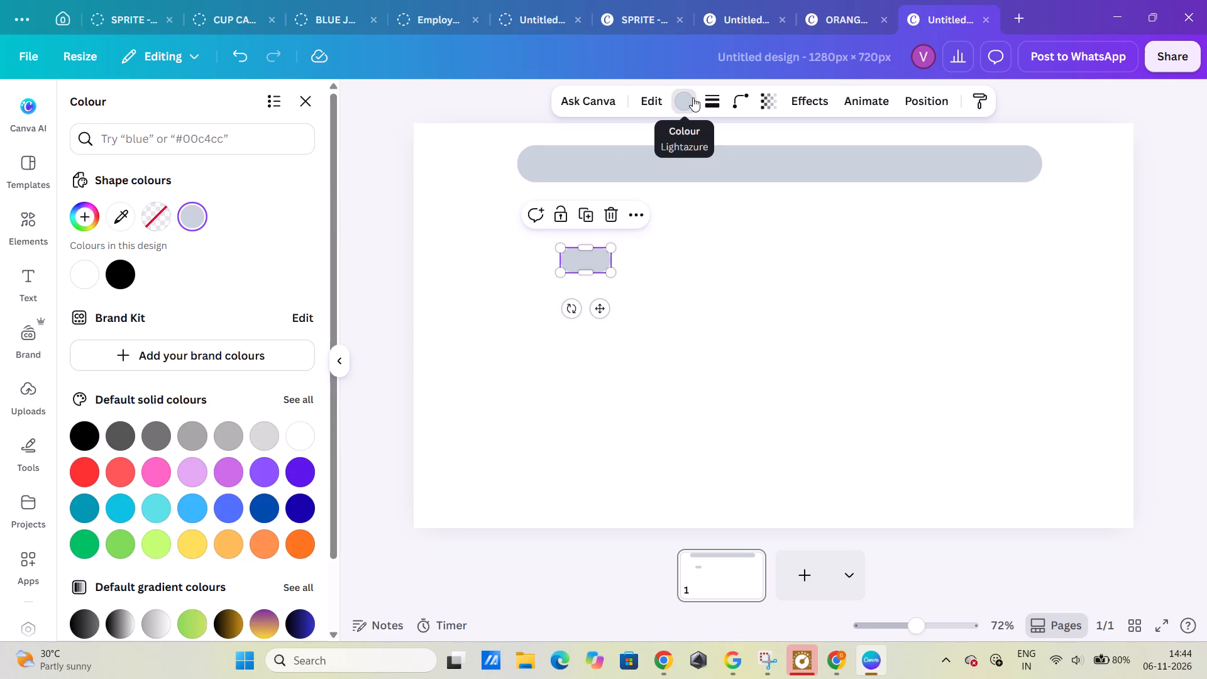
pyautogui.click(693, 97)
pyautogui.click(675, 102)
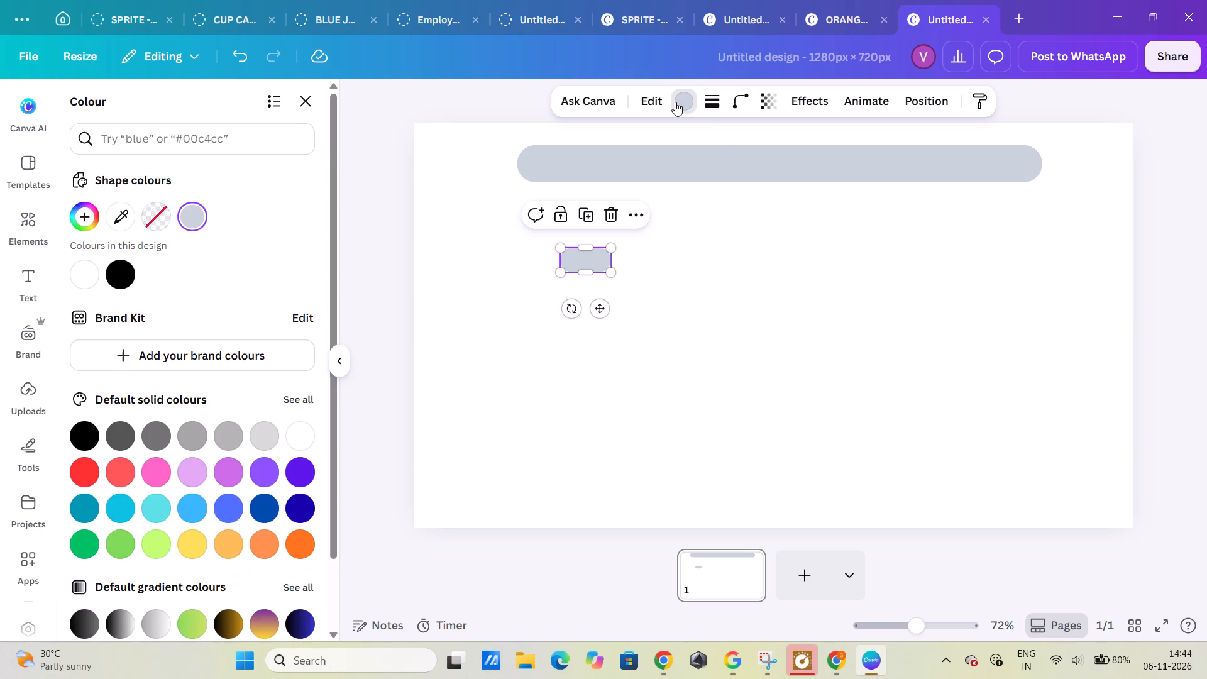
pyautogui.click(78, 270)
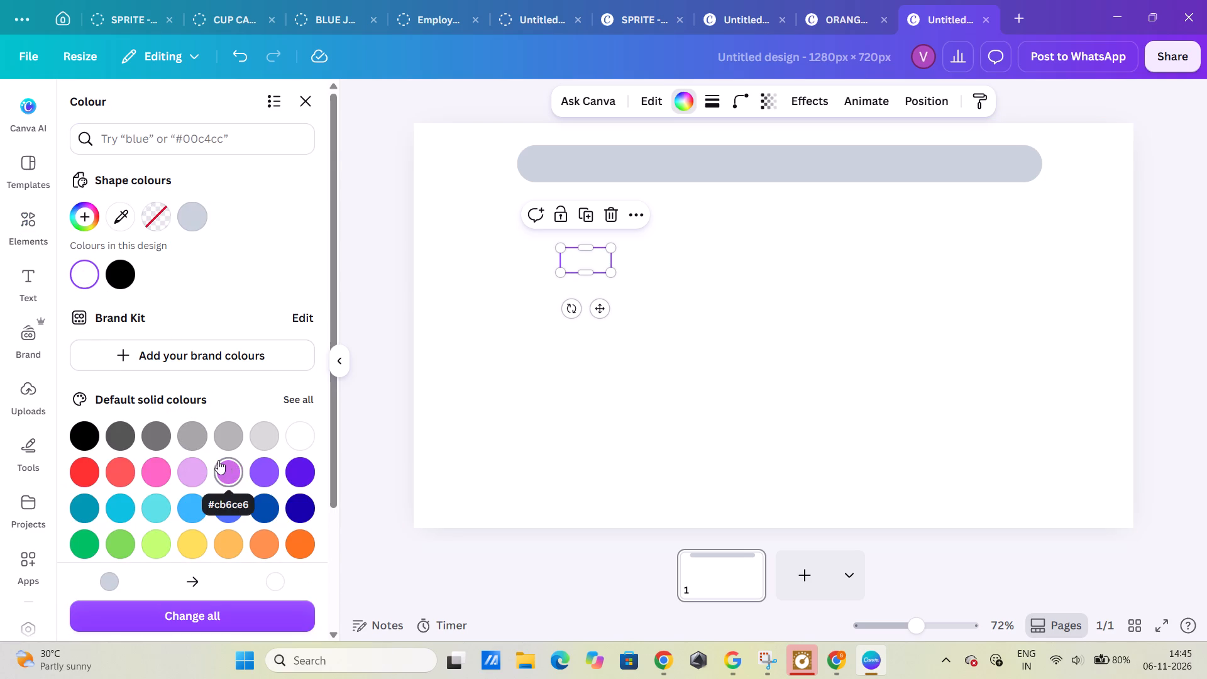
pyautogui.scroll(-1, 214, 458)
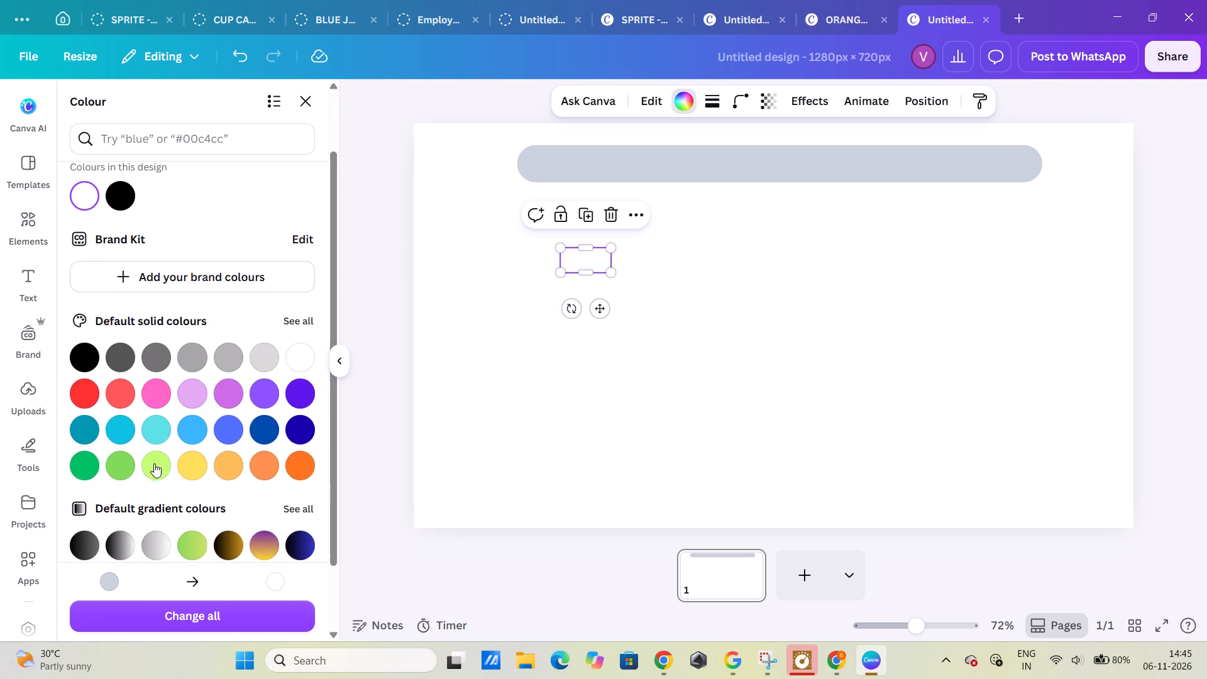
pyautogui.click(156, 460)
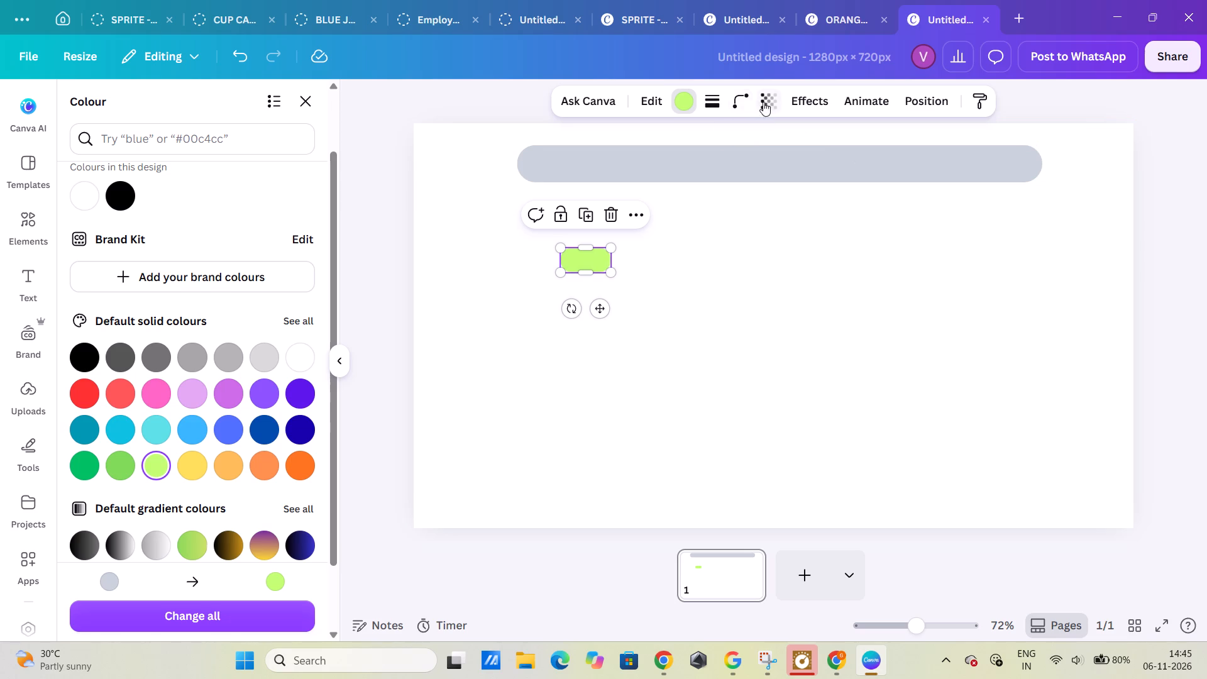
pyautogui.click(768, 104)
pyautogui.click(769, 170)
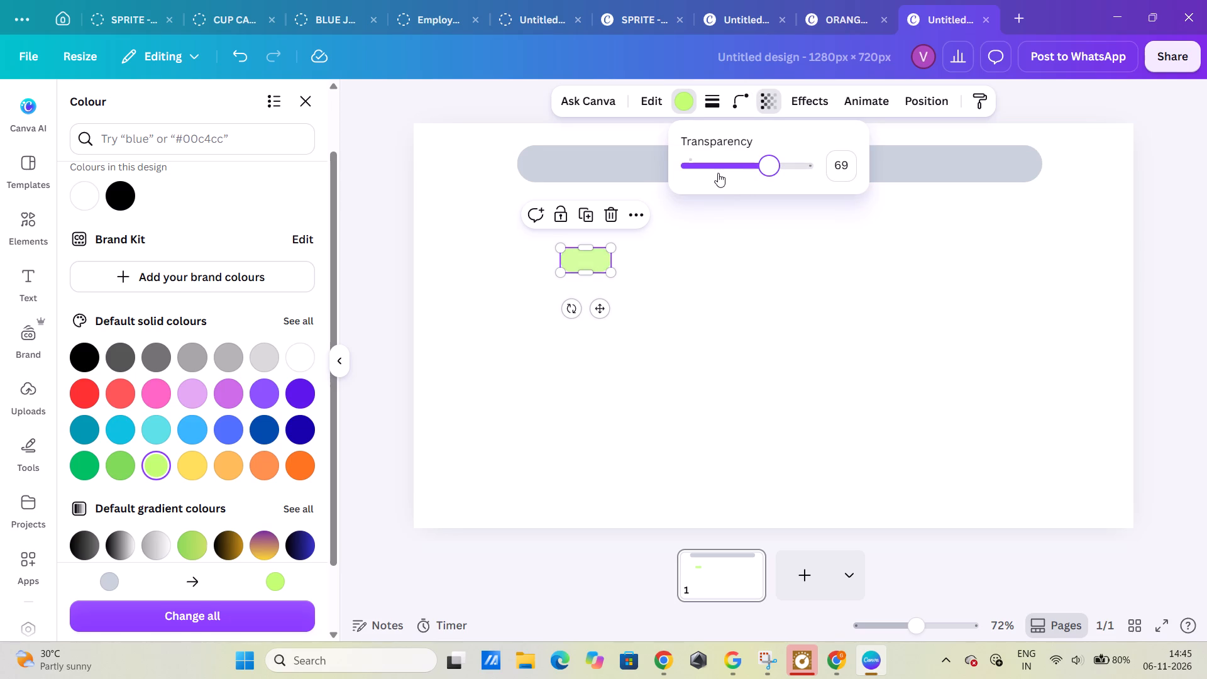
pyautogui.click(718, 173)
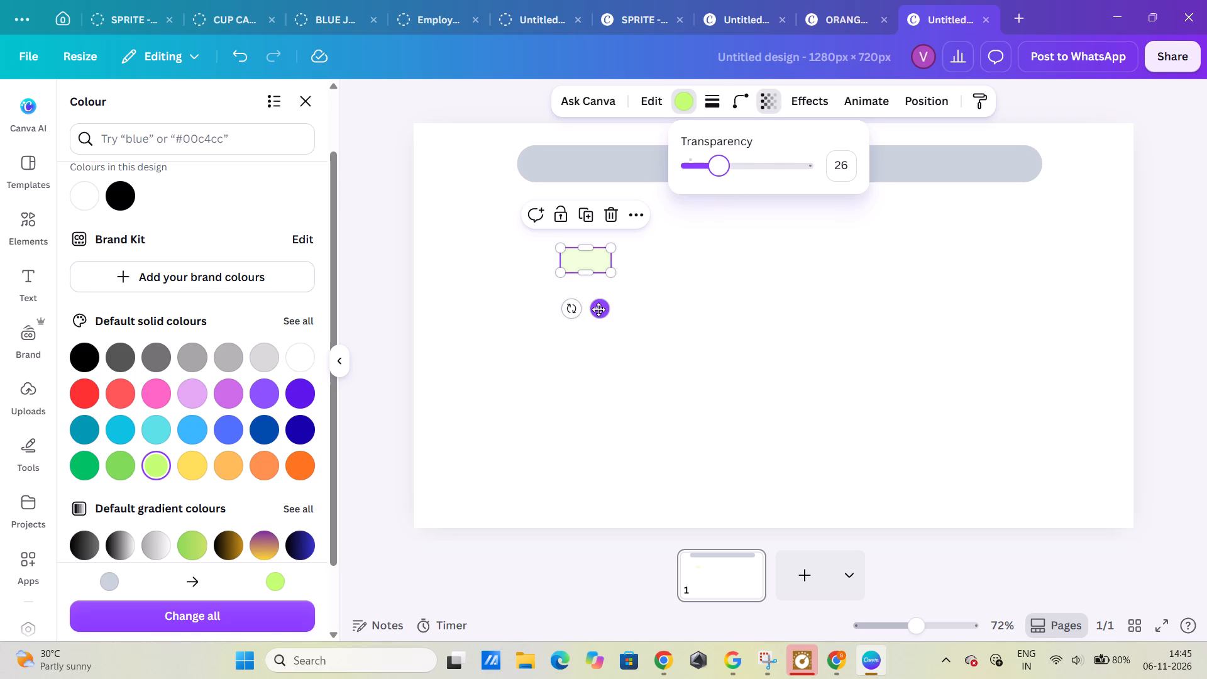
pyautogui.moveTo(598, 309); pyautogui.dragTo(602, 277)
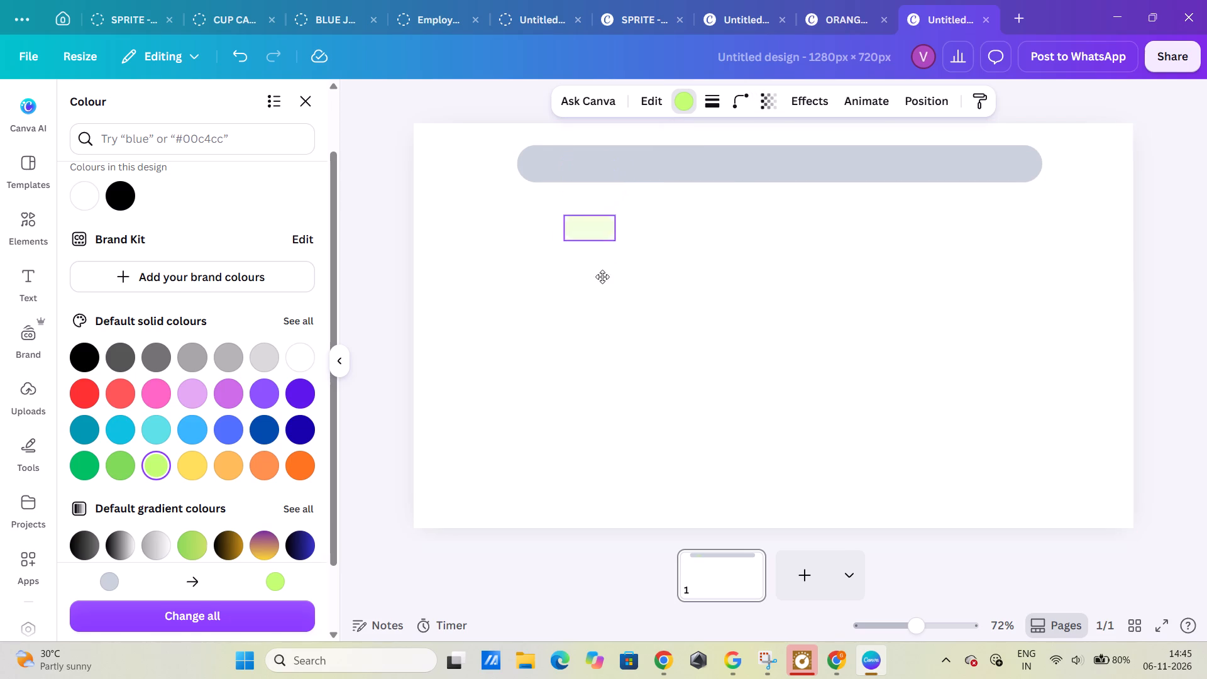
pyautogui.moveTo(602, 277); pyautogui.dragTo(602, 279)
# Fill the small pill with dark blue and set its transparency to 72.
pyautogui.click(693, 96)
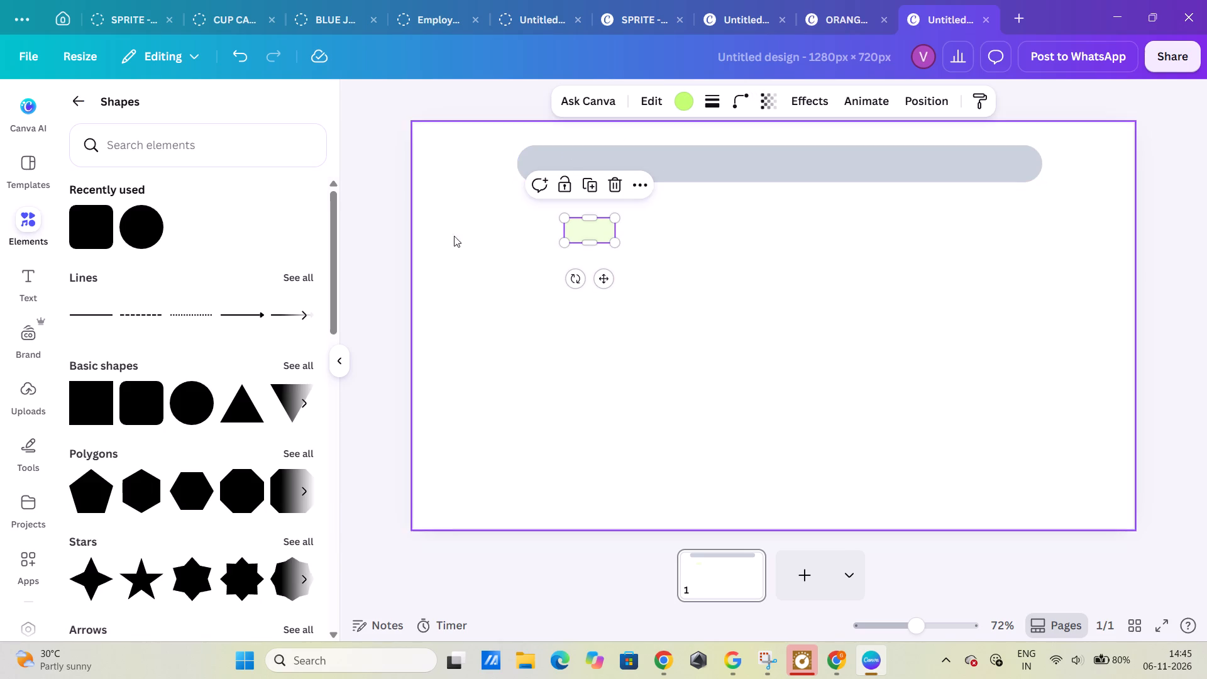
pyautogui.click(690, 96)
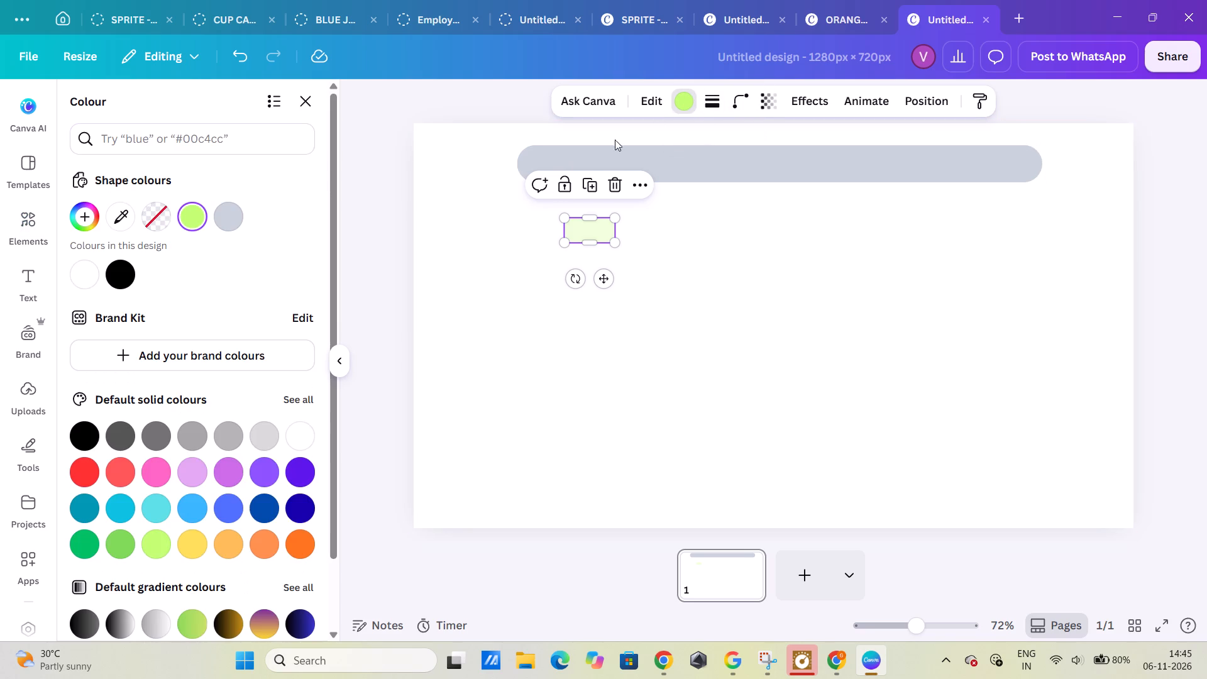
pyautogui.click(303, 510)
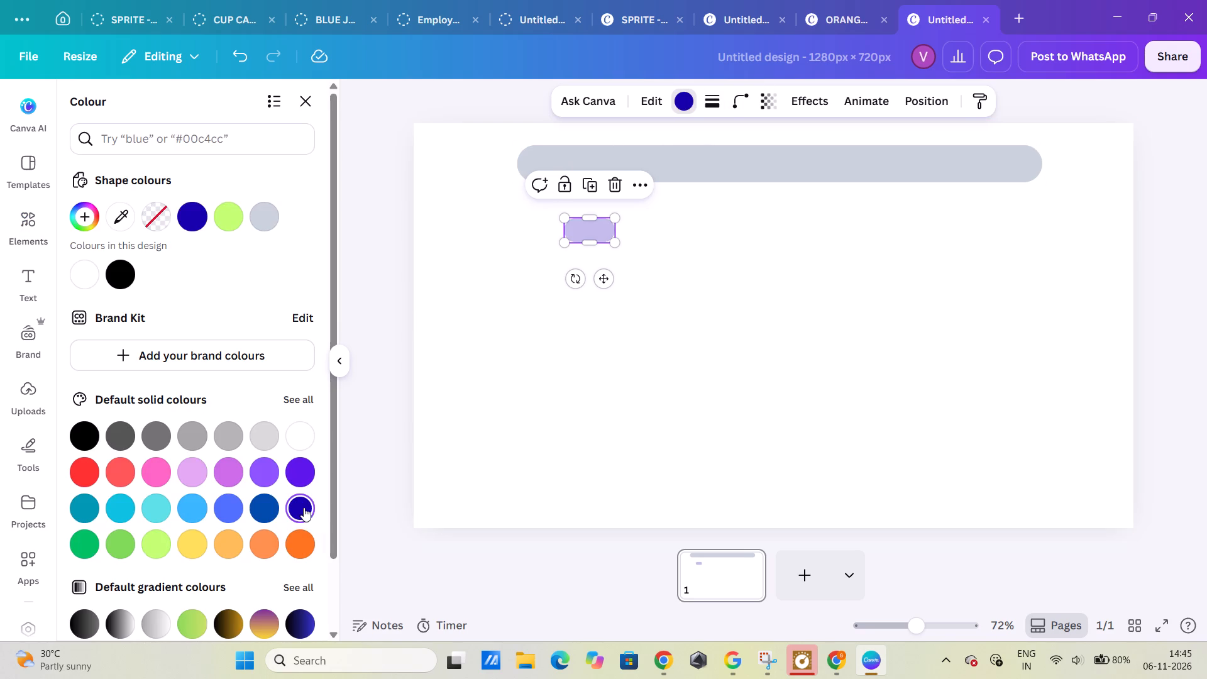
pyautogui.click(776, 110)
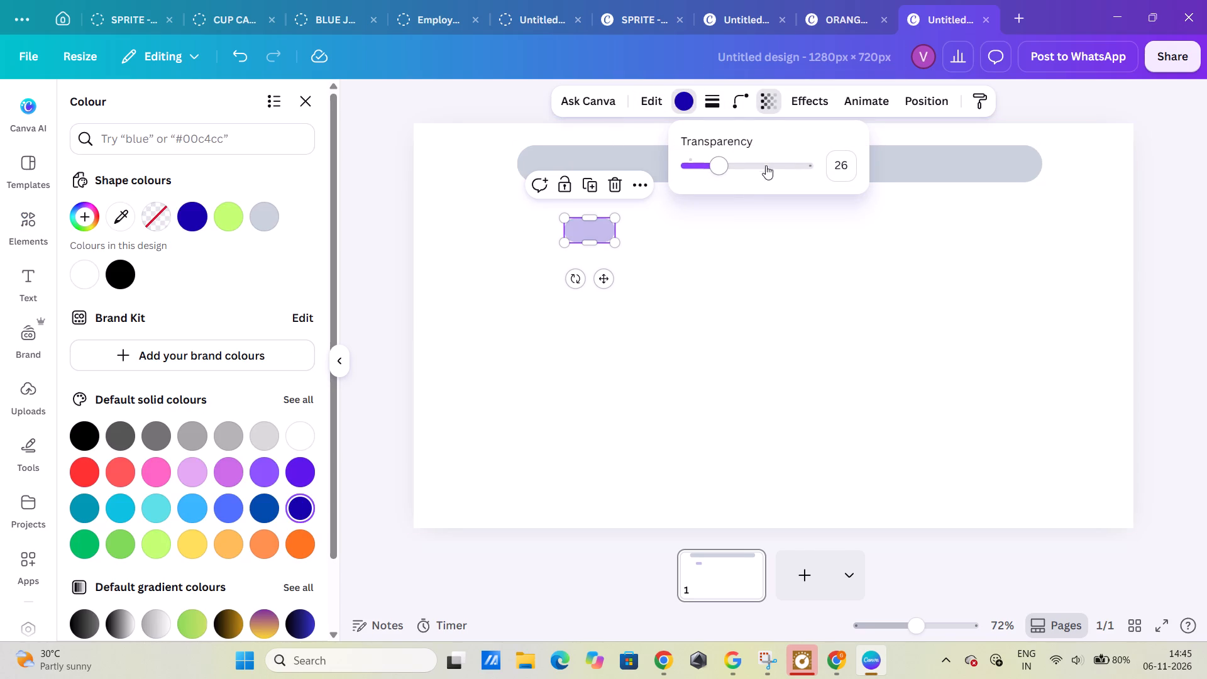
pyautogui.click(766, 163)
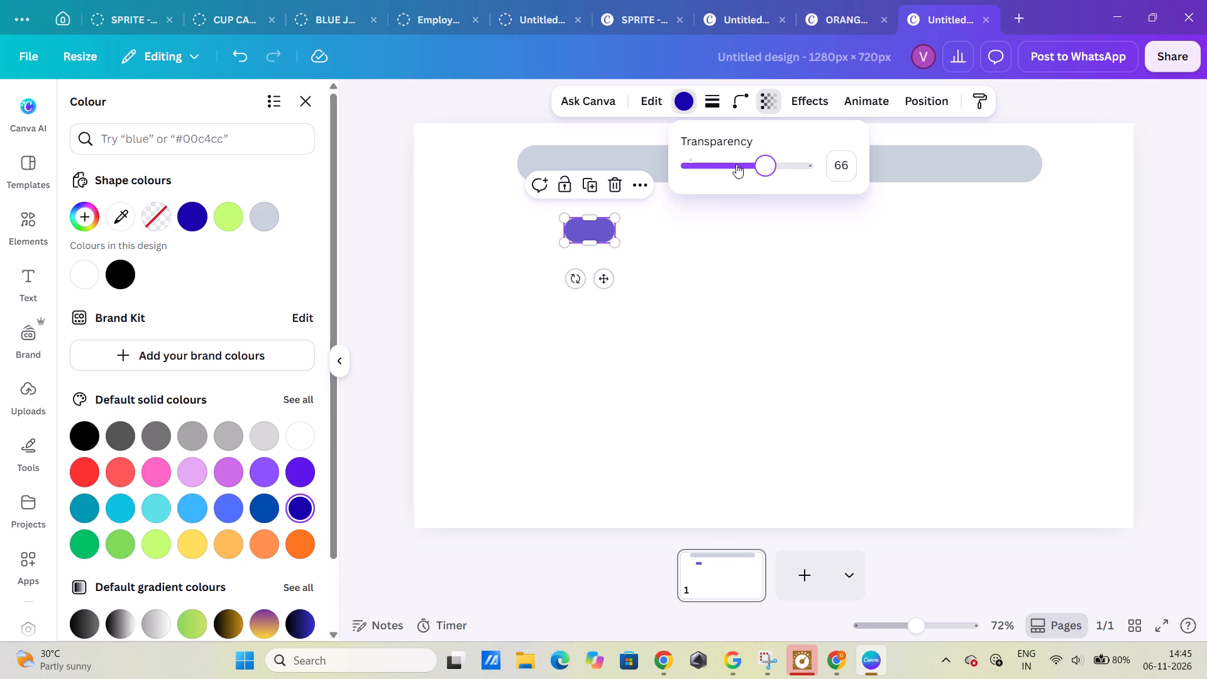
pyautogui.click(743, 166)
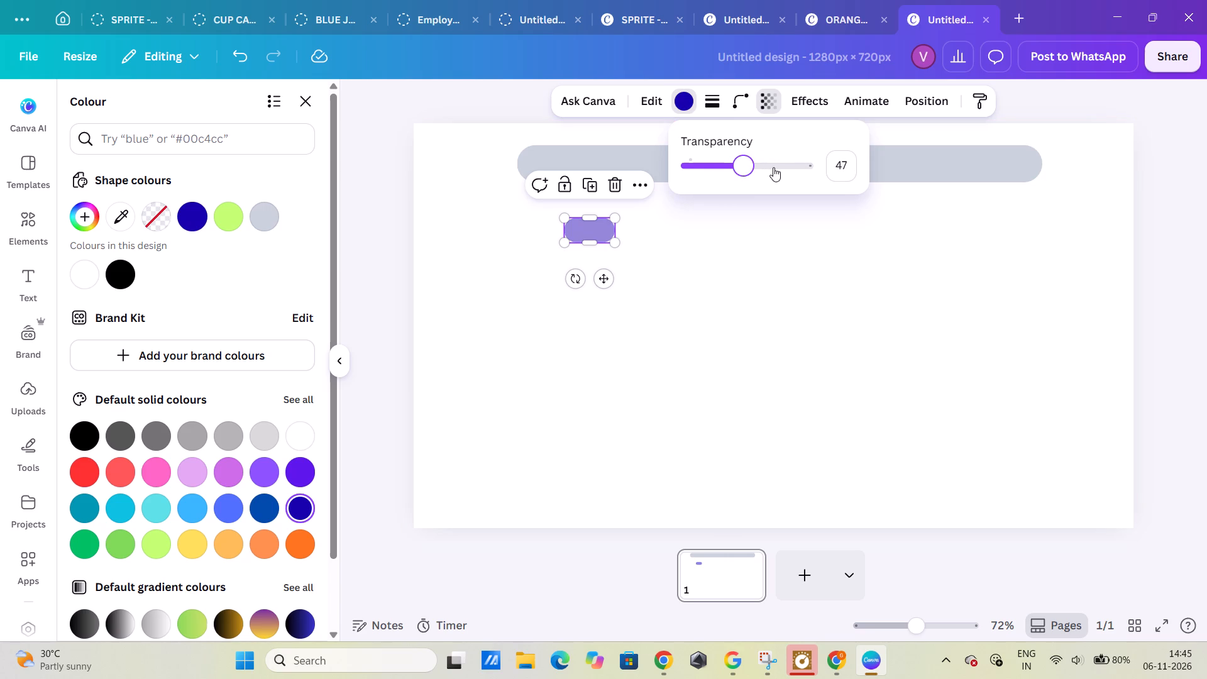
pyautogui.click(773, 167)
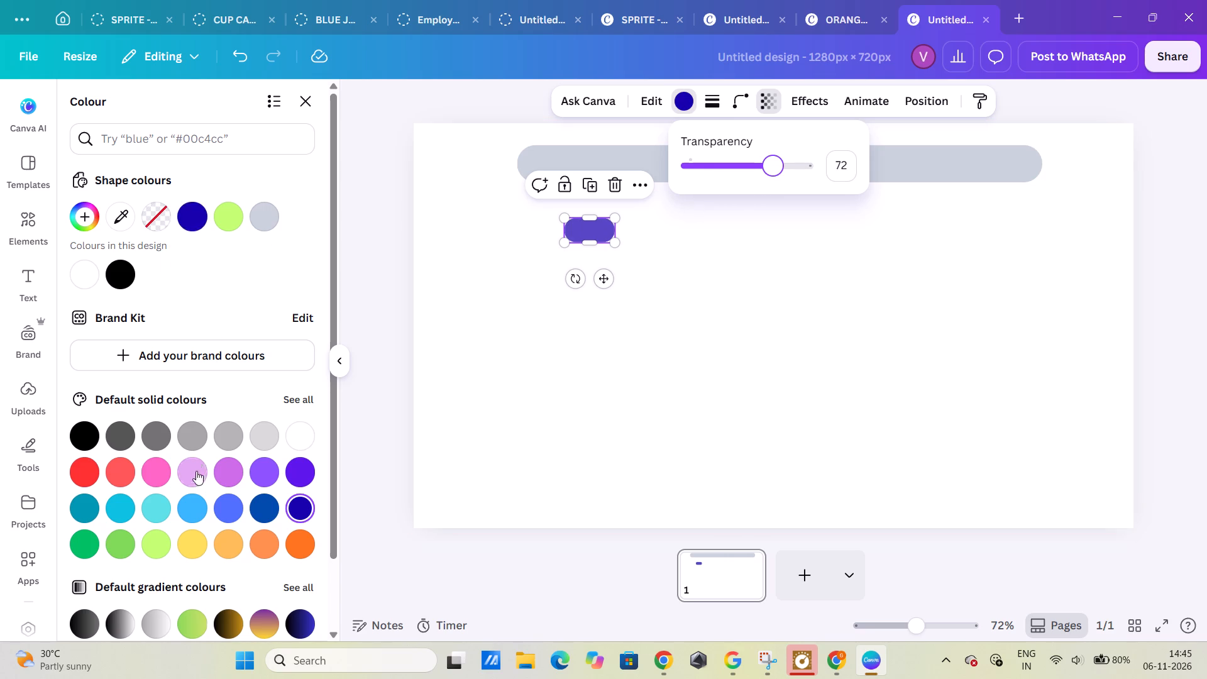
# Try several default gradients on the small pill and settle on the horizontal teal-to-yellow linear gradient.
pyautogui.scroll(-3, 197, 483)
pyautogui.click(266, 533)
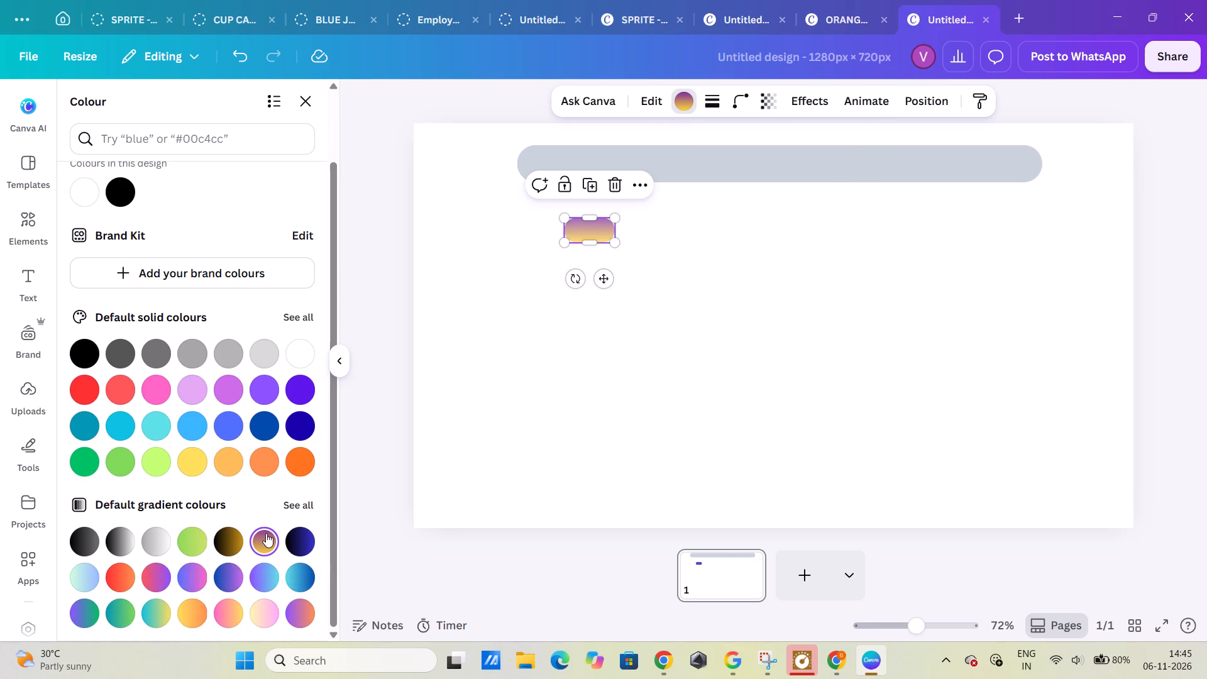
pyautogui.scroll(-1, 258, 533)
pyautogui.click(189, 612)
pyautogui.click(121, 567)
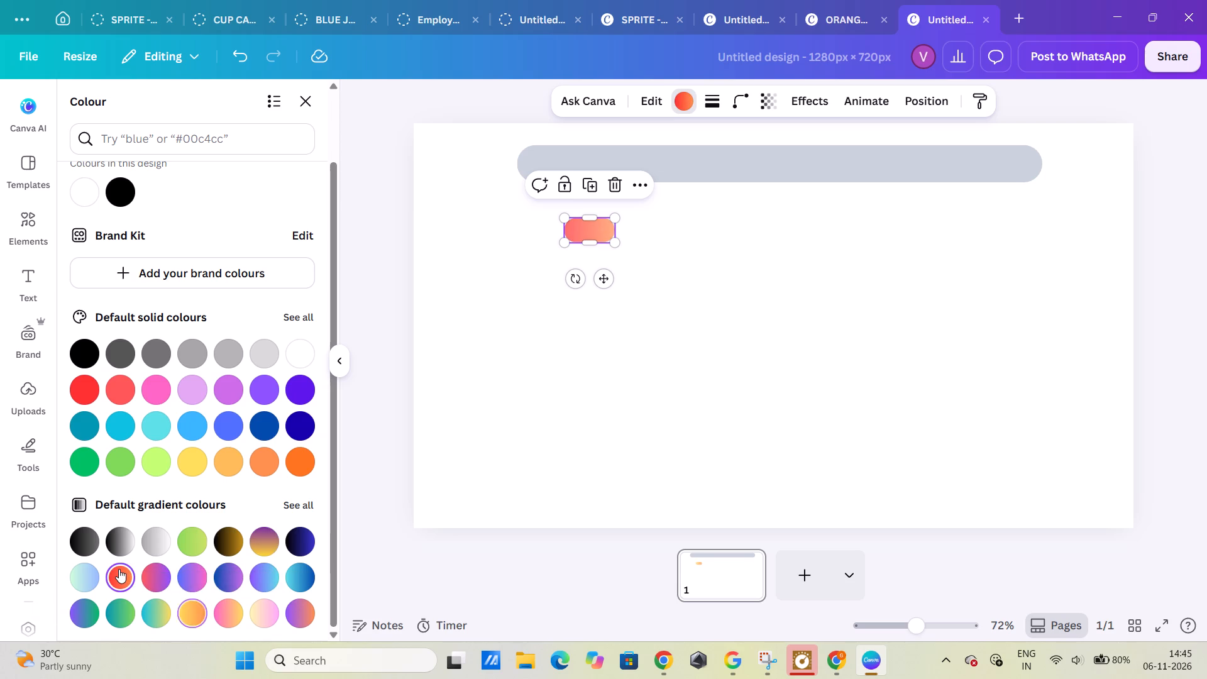
pyautogui.click(163, 575)
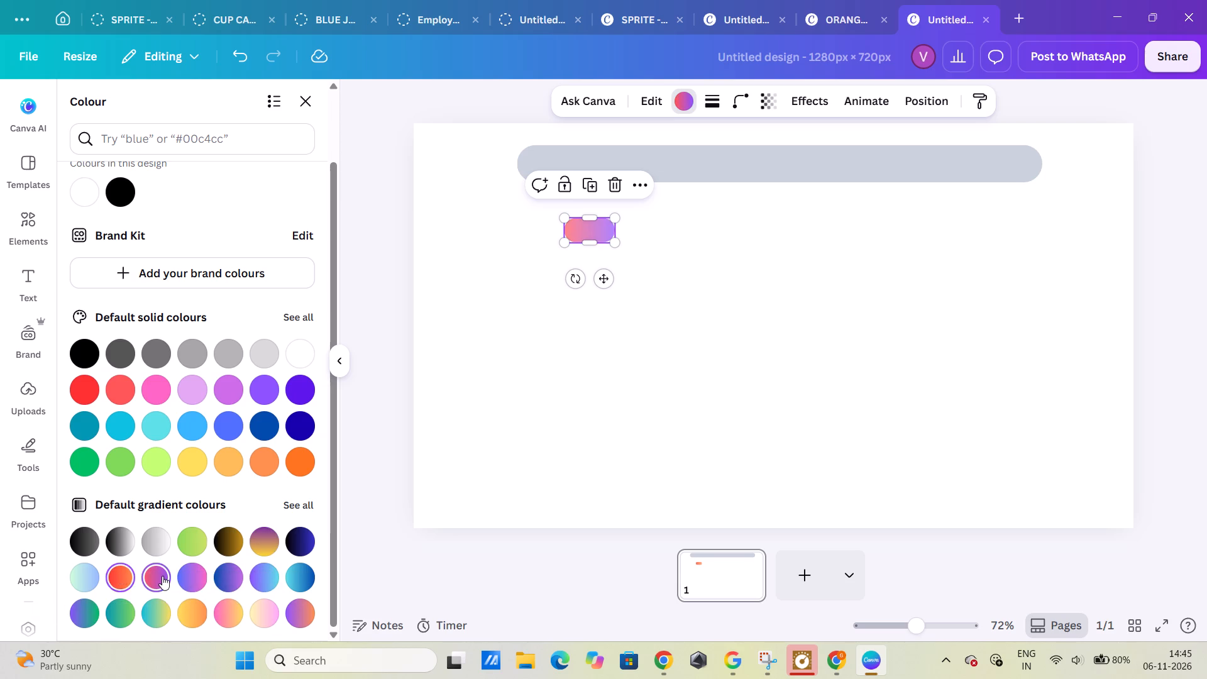
pyautogui.click(163, 614)
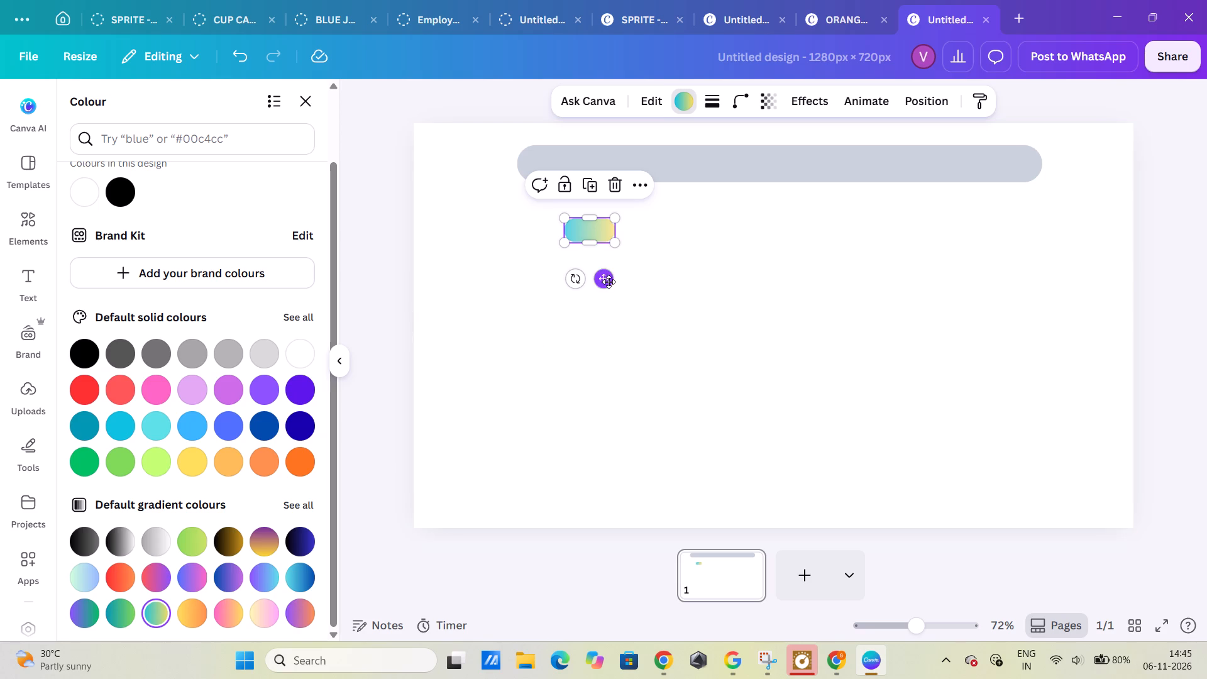
# Move the gradient pill inside the long bar at its left end and place a duplicate beside it on the same line.
pyautogui.moveTo(609, 282); pyautogui.dragTo(578, 214)
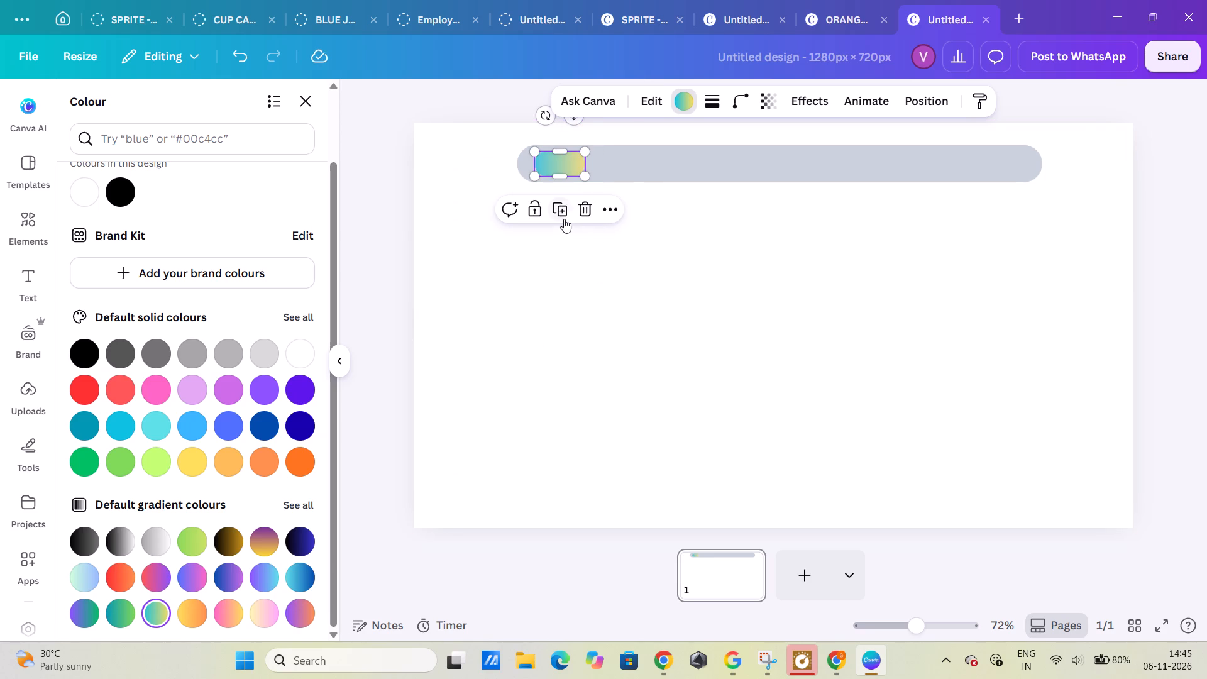
pyautogui.click(565, 212)
pyautogui.moveTo(577, 170); pyautogui.dragTo(598, 172)
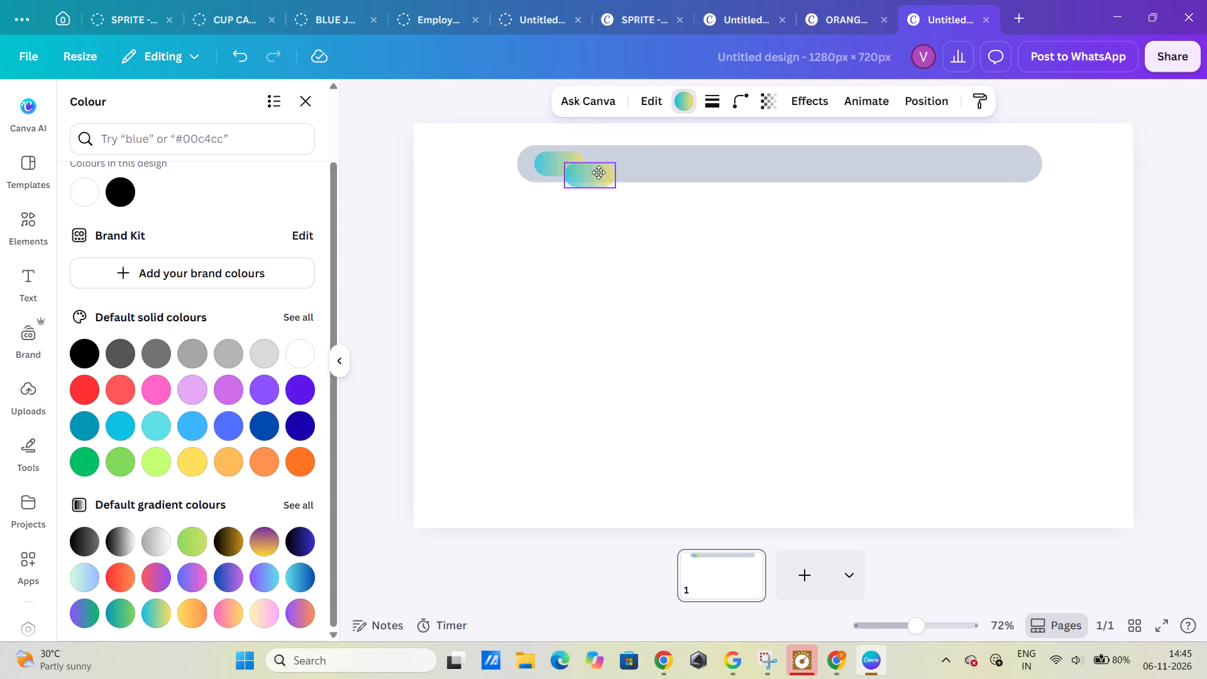
pyautogui.moveTo(598, 172); pyautogui.dragTo(632, 163)
pyautogui.click(596, 273)
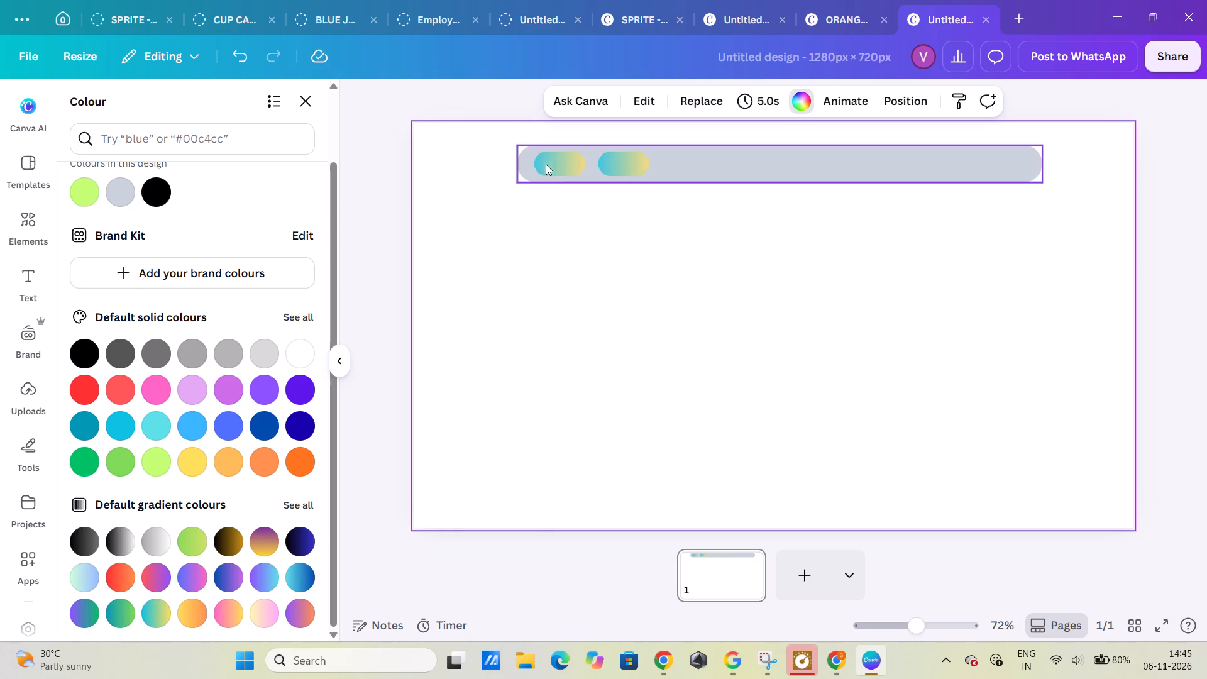
pyautogui.moveTo(521, 122); pyautogui.dragTo(603, 167)
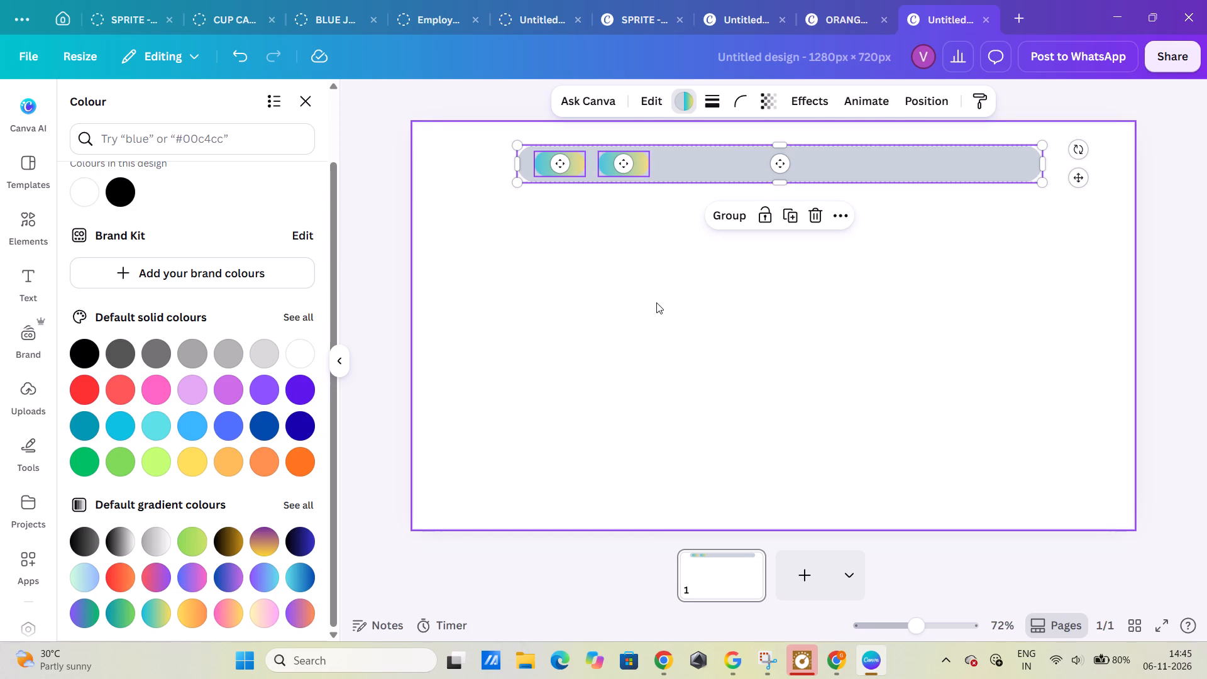
pyautogui.click(656, 302)
# Duplicate the gradient pill along the long bar, keeping the copies aligned and evenly spaced, to make a row of eight pills.
pyautogui.click(615, 169)
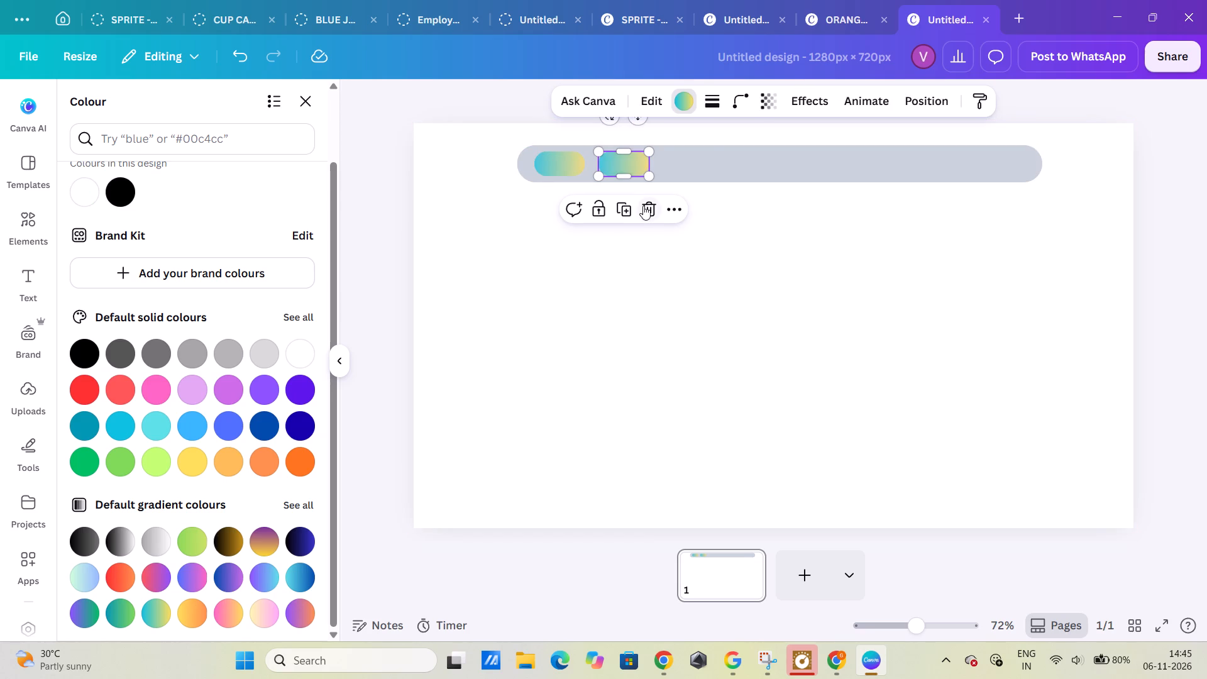
pyautogui.click(624, 206)
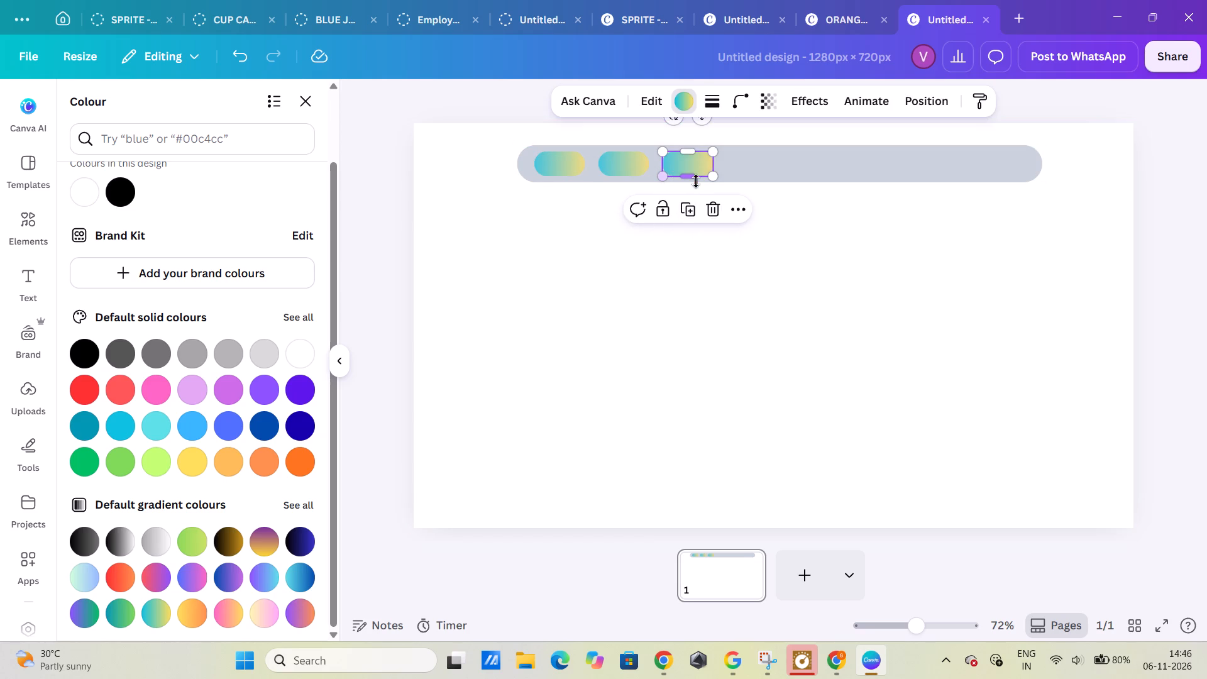
pyautogui.click(700, 331)
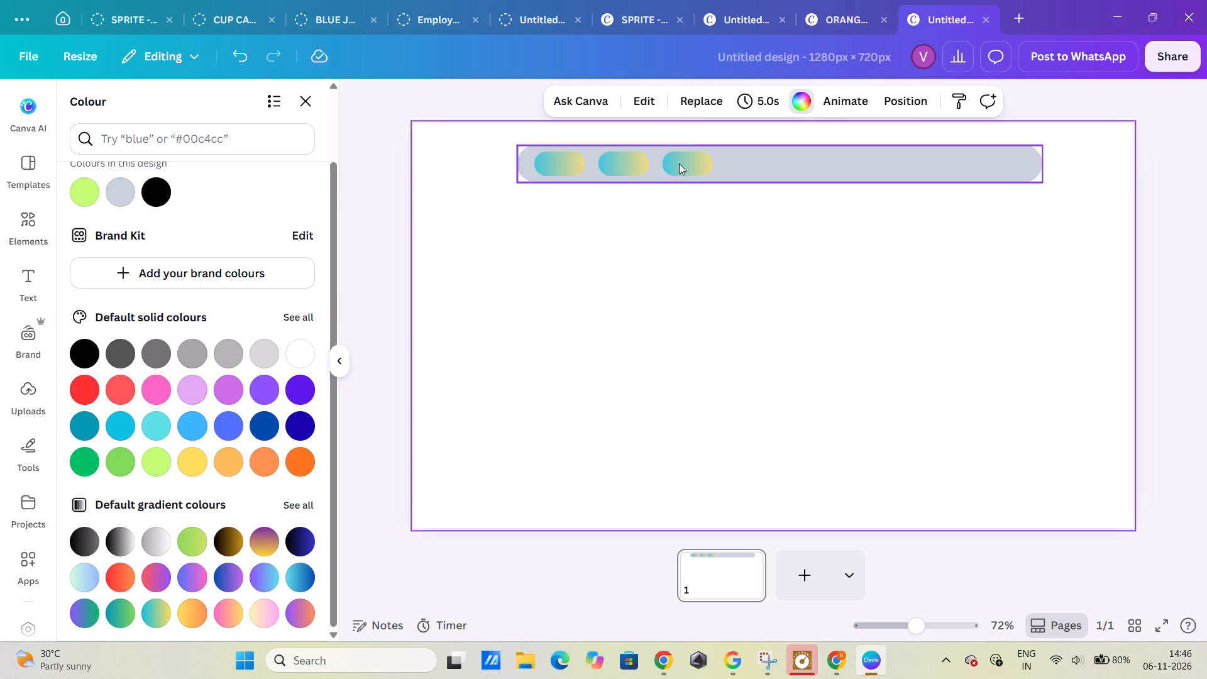
pyautogui.click(680, 159)
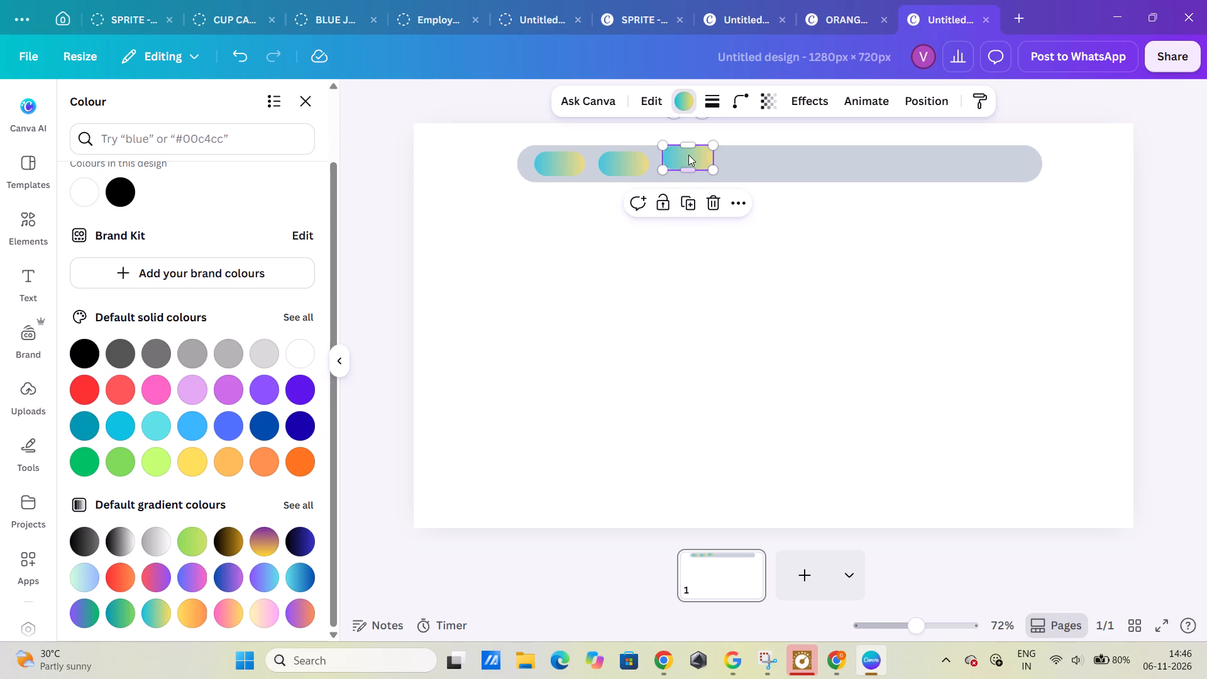
pyautogui.moveTo(688, 155); pyautogui.dragTo(697, 159)
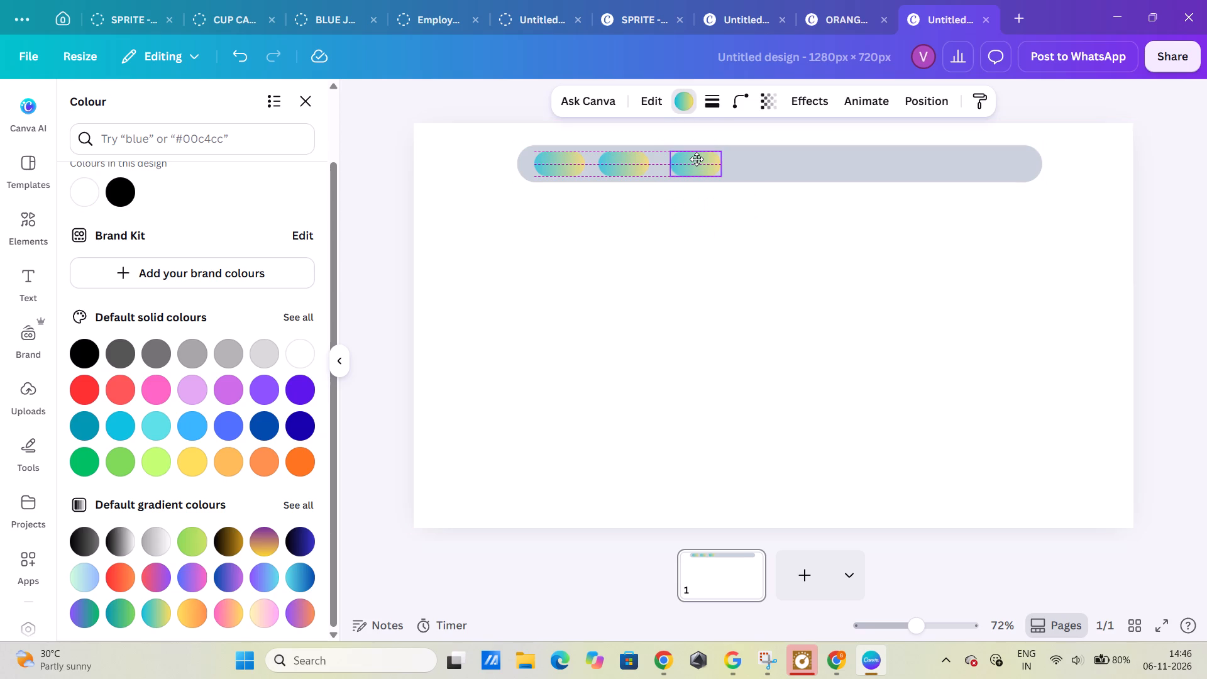
pyautogui.moveTo(697, 159); pyautogui.dragTo(689, 161)
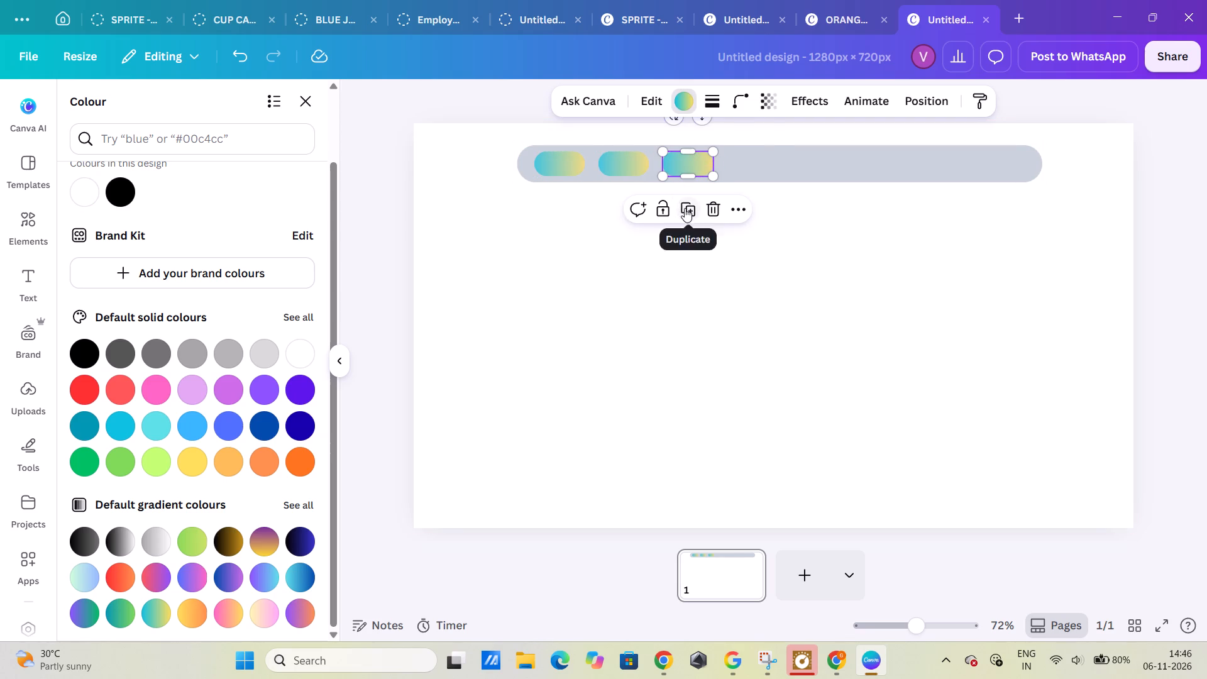
pyautogui.click(685, 208)
pyautogui.click(755, 199)
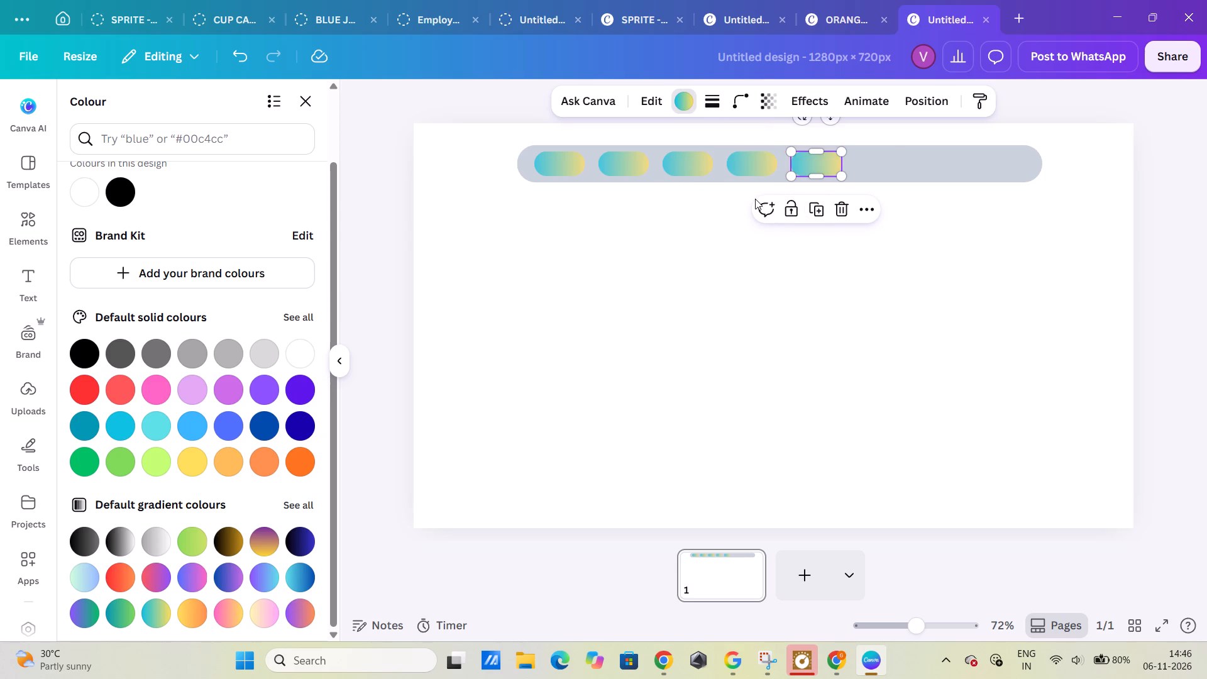
pyautogui.click(807, 211)
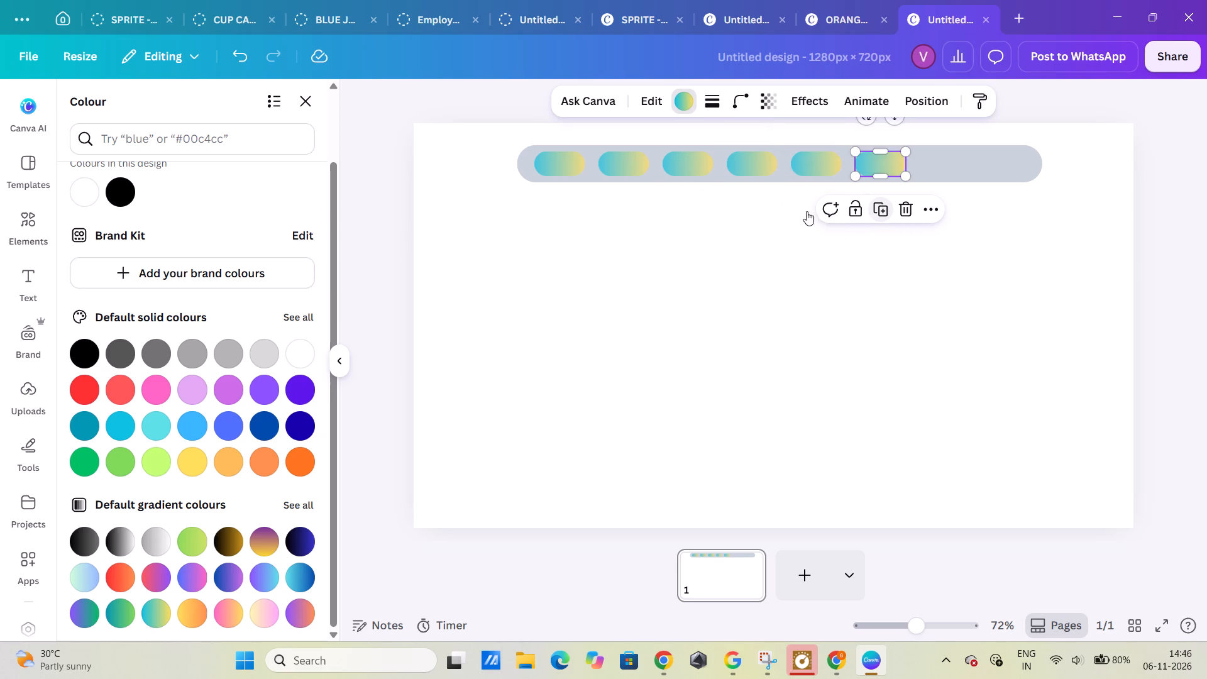
pyautogui.click(878, 207)
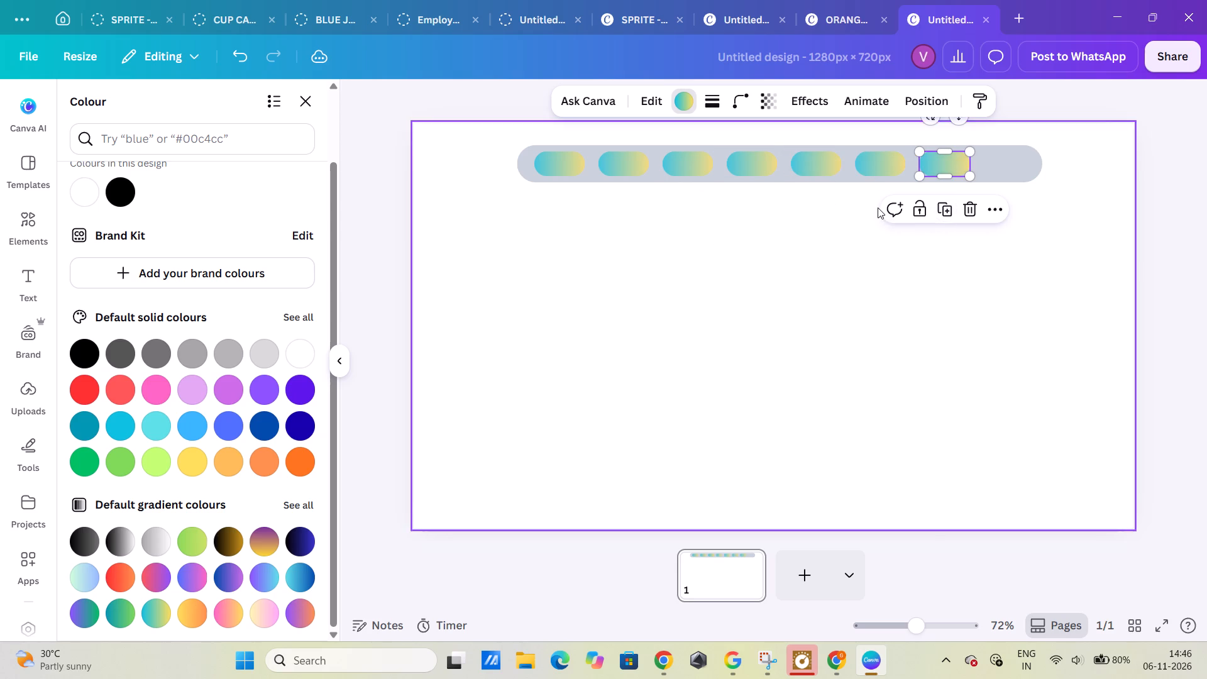
pyautogui.click(946, 208)
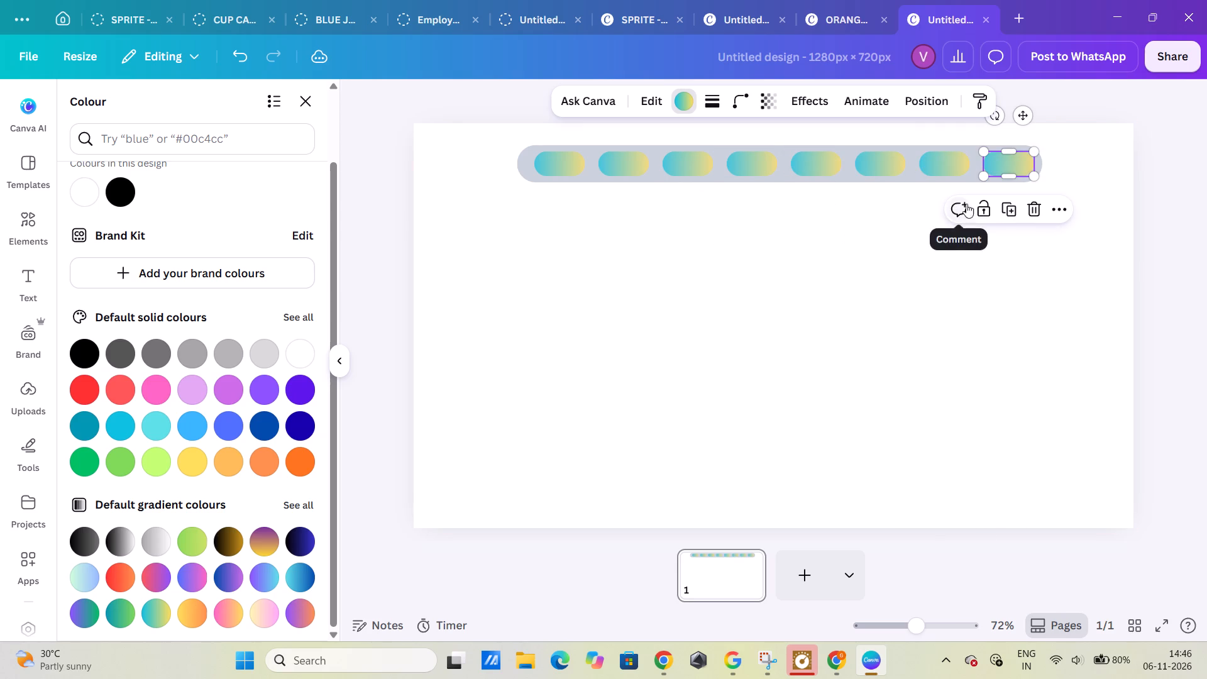
pyautogui.click(746, 422)
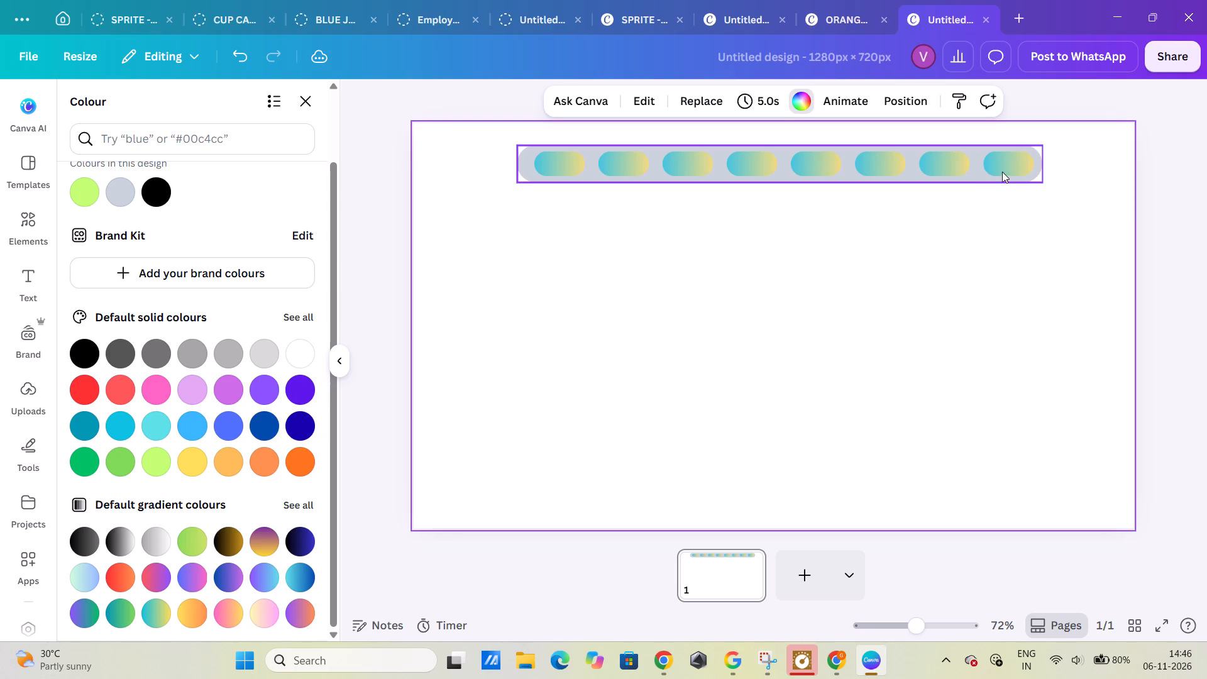
# Lengthen the long rounded bar at both ends, extending it slightly at the right and much further at the left.
pyautogui.click(974, 180)
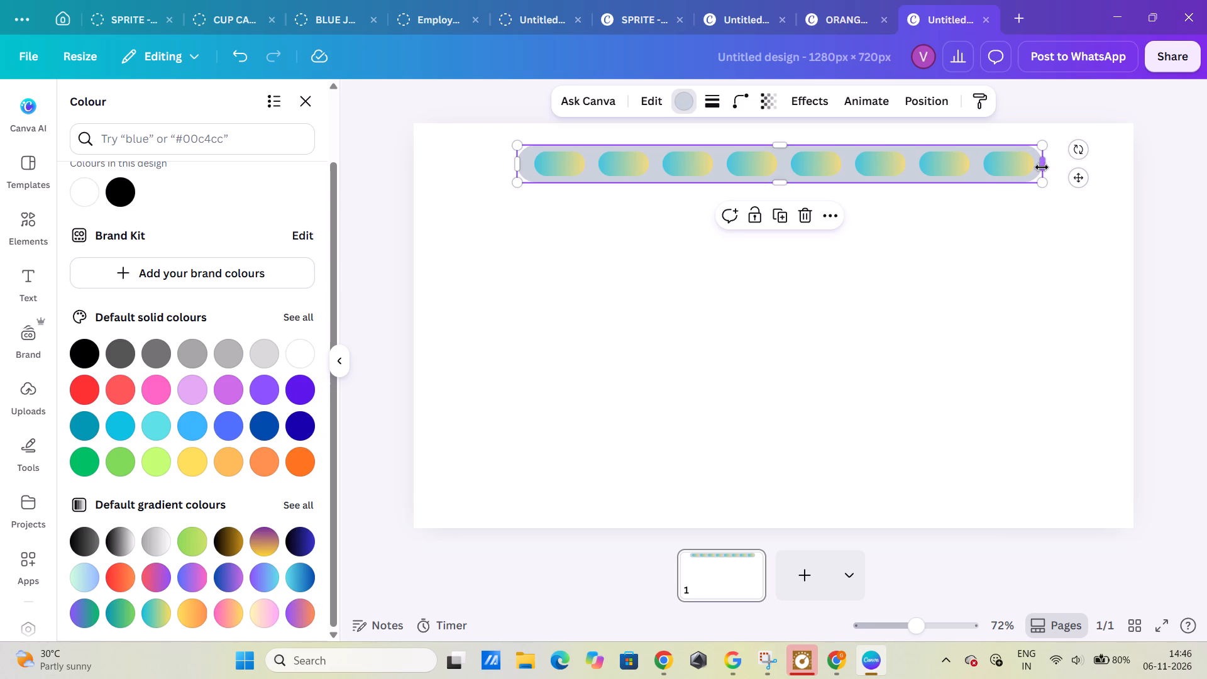
pyautogui.moveTo(1042, 167); pyautogui.dragTo(1050, 168)
pyautogui.click(524, 430)
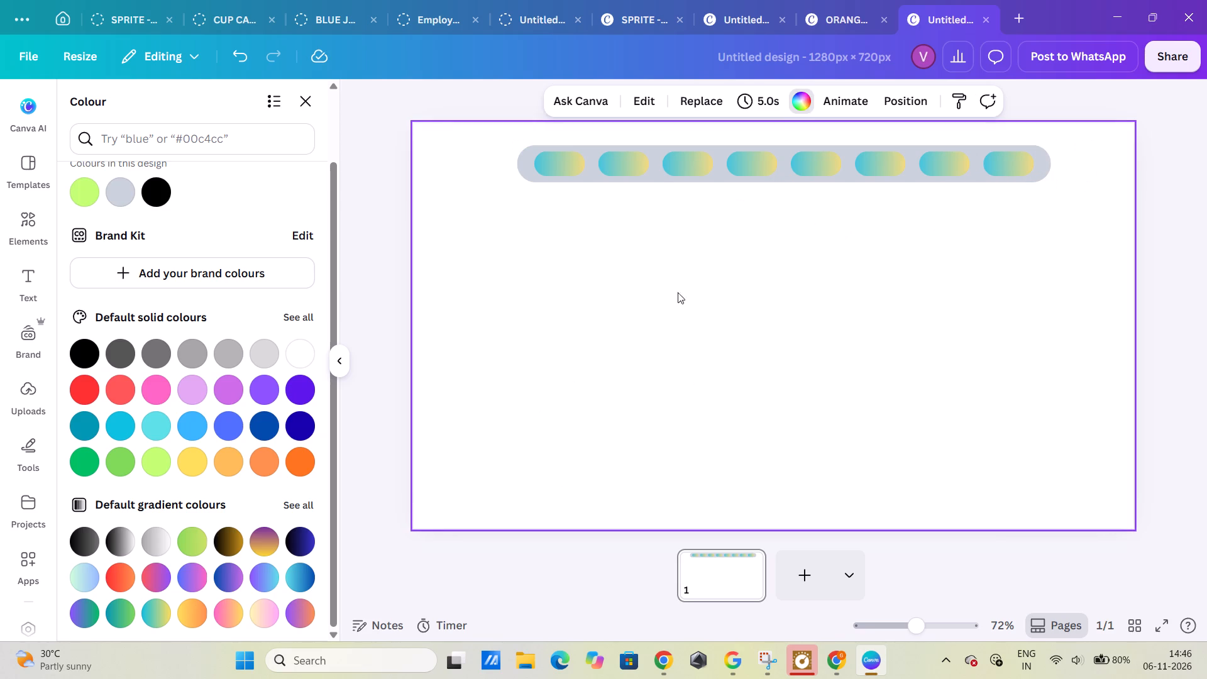
pyautogui.click(532, 160)
pyautogui.moveTo(514, 163); pyautogui.dragTo(492, 165)
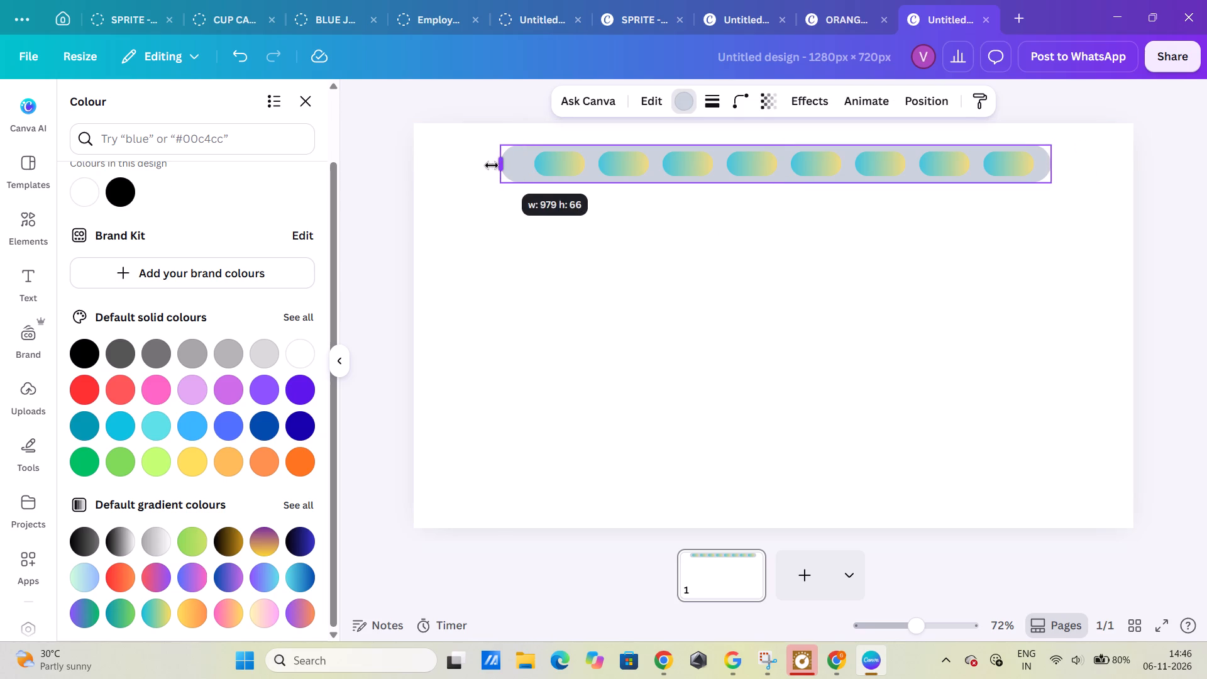
pyautogui.moveTo(492, 165); pyautogui.dragTo(461, 165)
# Move the first gradient pill to the extended bar's left end and bring the second pill over beside it on the same line.
pyautogui.moveTo(561, 170); pyautogui.dragTo(530, 170)
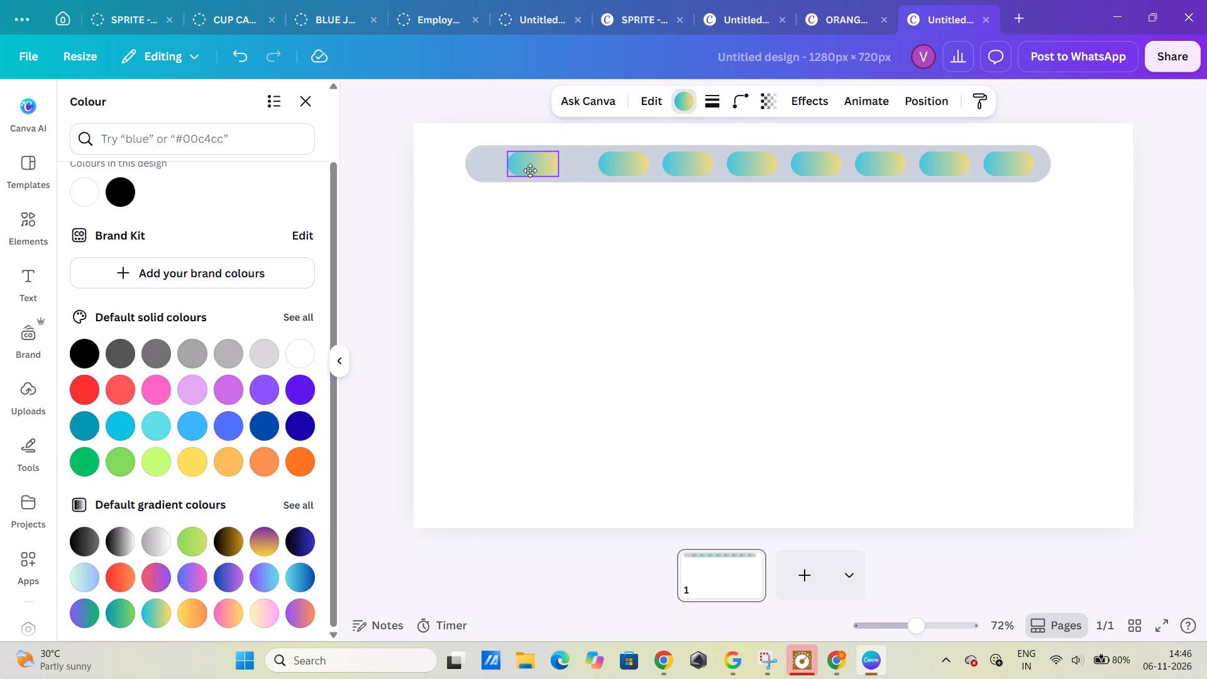
pyautogui.moveTo(530, 170); pyautogui.dragTo(509, 170)
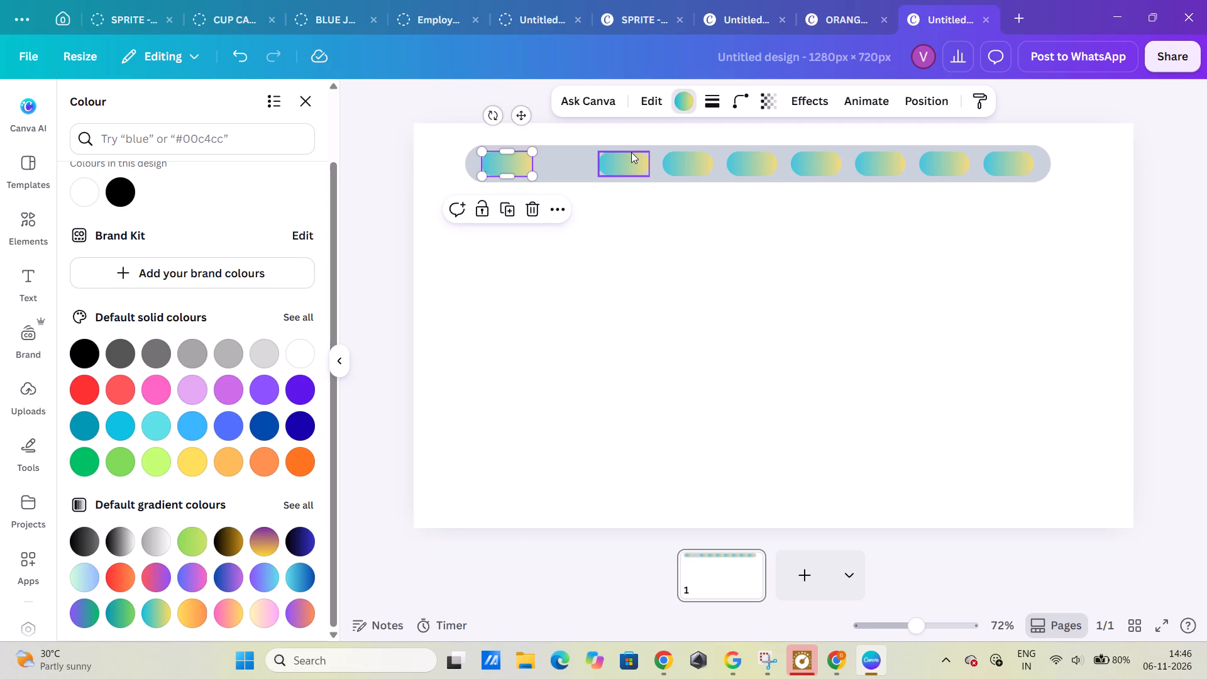
pyautogui.moveTo(631, 152); pyautogui.dragTo(581, 151)
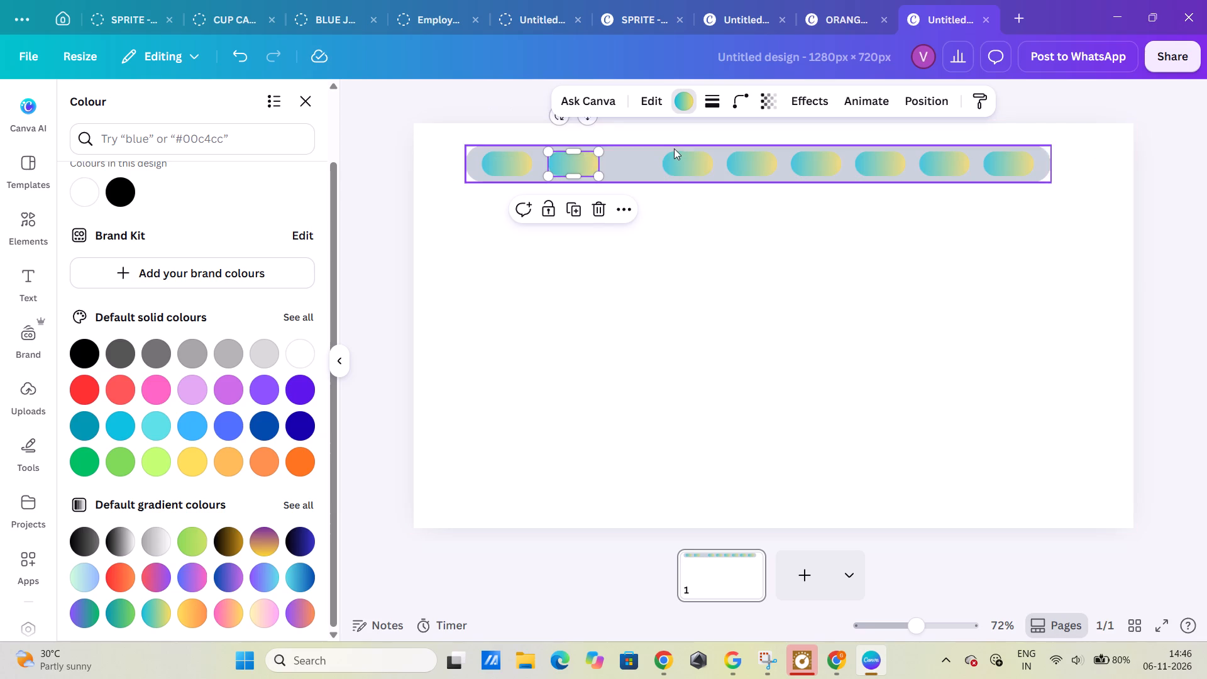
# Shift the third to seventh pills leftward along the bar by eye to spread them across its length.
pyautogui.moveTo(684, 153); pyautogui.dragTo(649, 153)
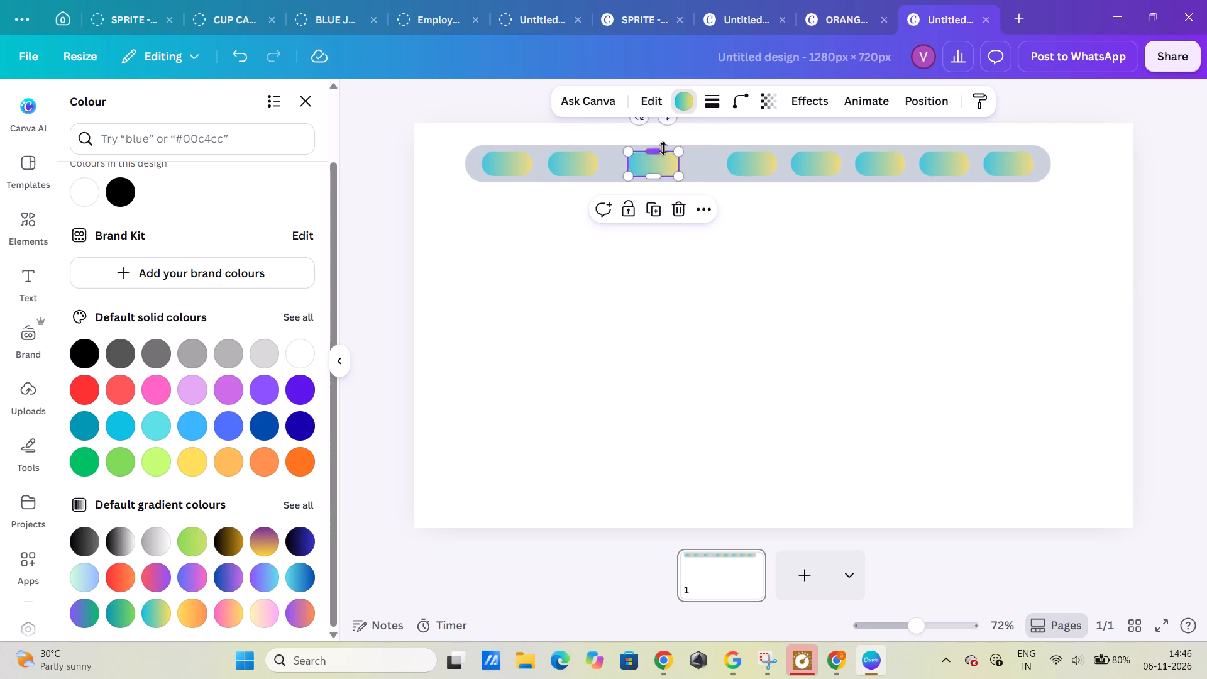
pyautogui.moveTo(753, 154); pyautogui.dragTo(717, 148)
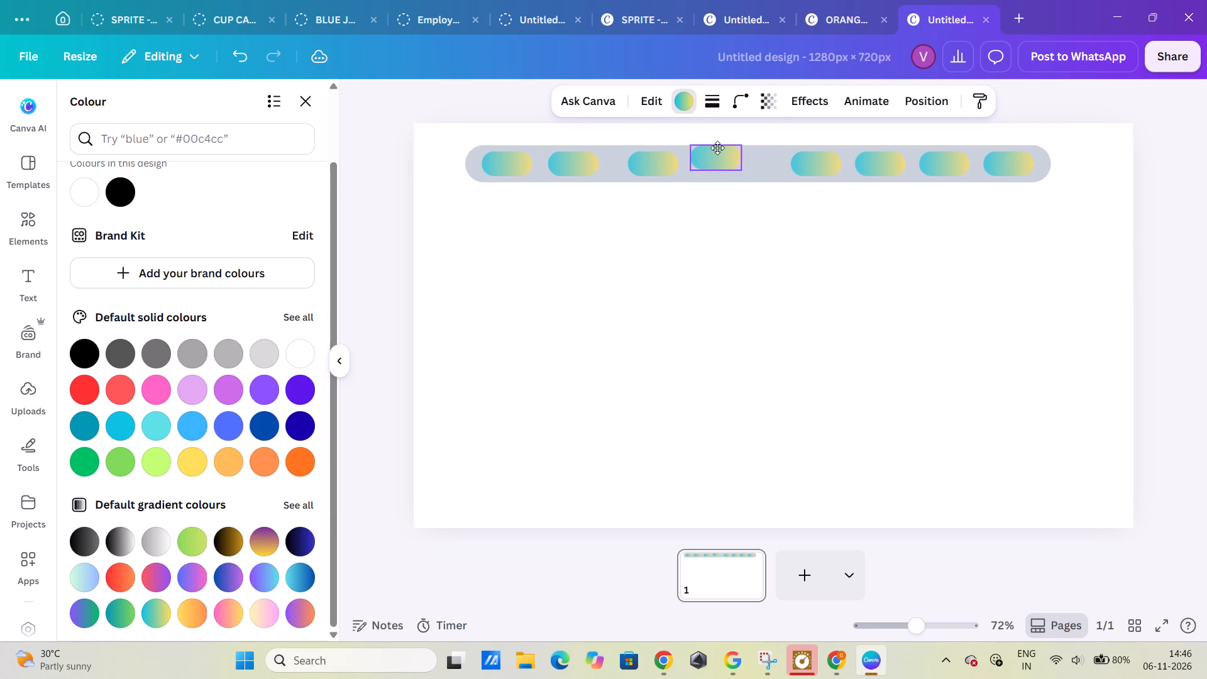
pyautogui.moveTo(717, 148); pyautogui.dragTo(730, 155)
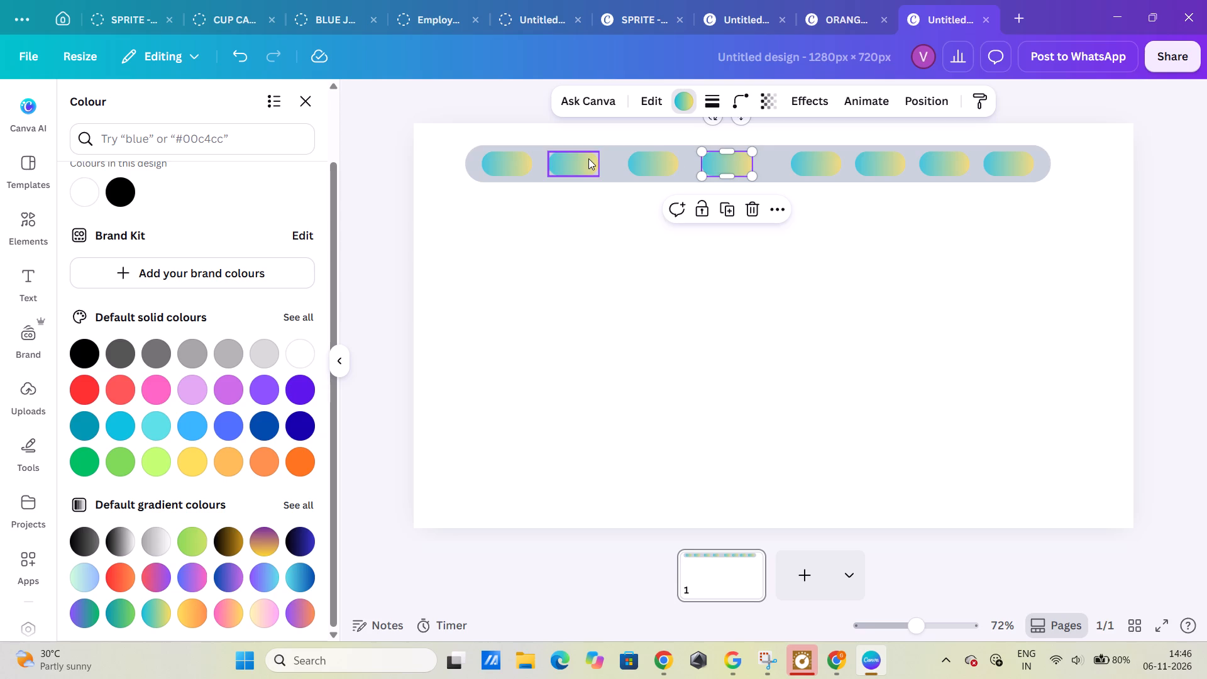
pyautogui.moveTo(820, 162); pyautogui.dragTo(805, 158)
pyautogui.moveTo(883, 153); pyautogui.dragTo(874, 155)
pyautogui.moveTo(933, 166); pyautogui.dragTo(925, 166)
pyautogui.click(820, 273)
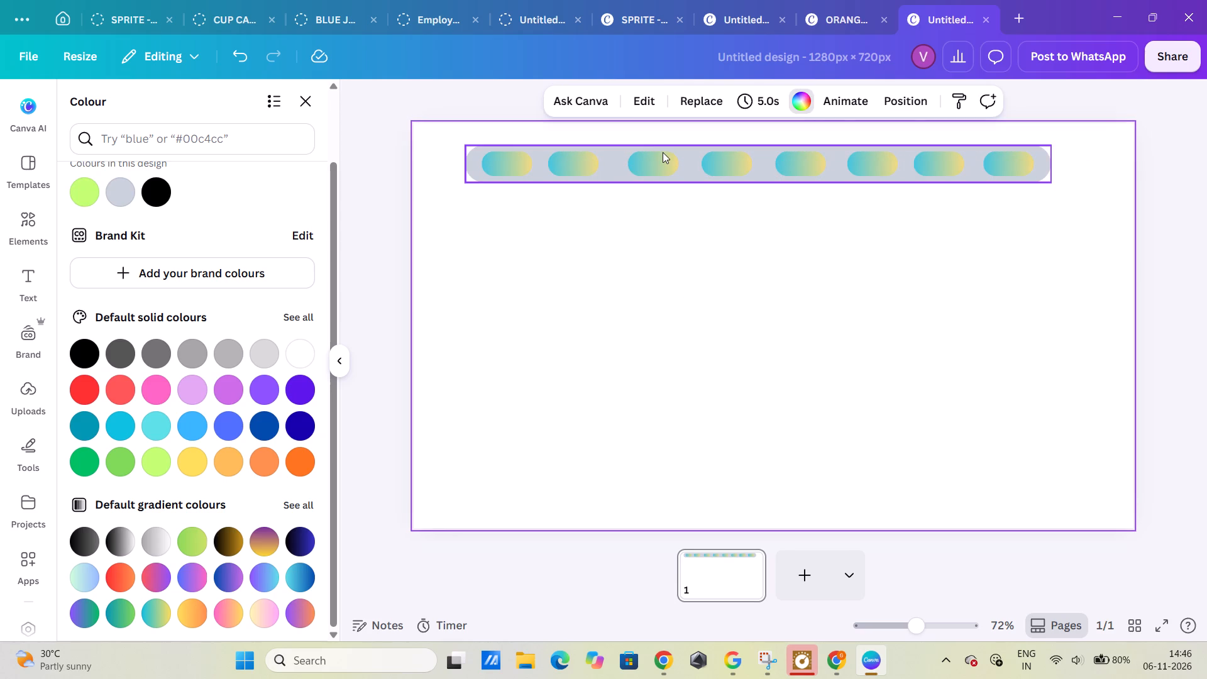
# Reposition the third, fourth and fifth pills on the common centre line with equal 28 px gaps.
pyautogui.moveTo(661, 157); pyautogui.dragTo(649, 159)
pyautogui.moveTo(727, 158); pyautogui.dragTo(719, 155)
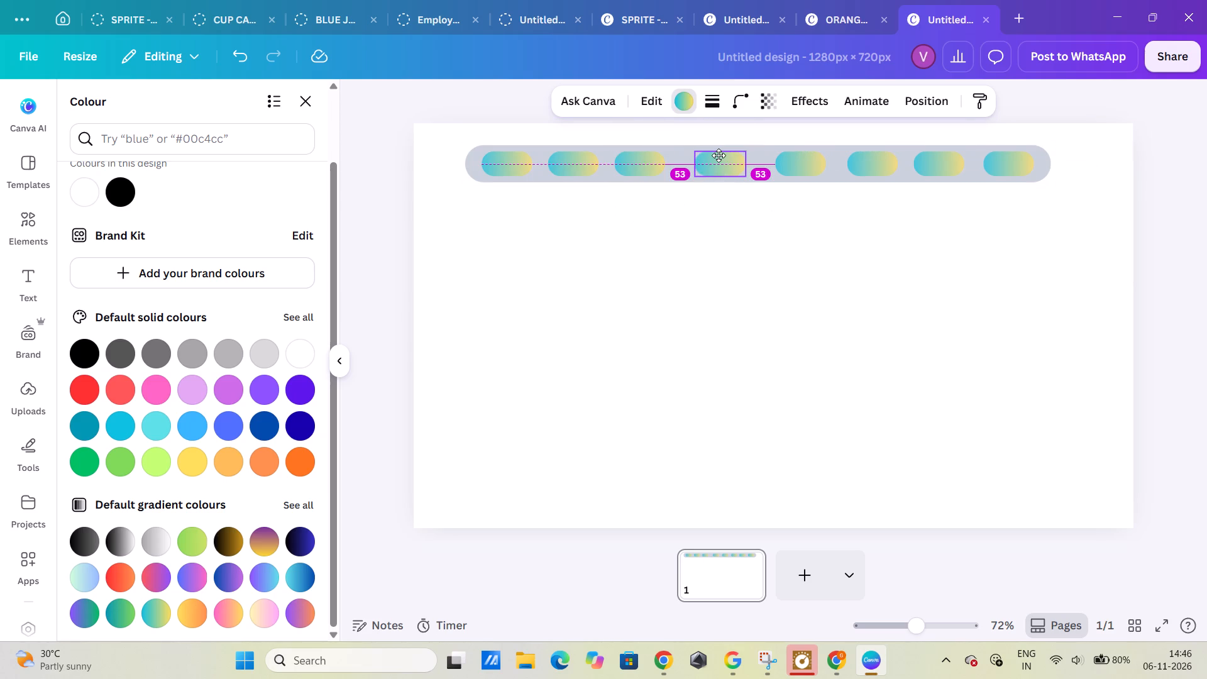
pyautogui.moveTo(719, 155); pyautogui.dragTo(708, 163)
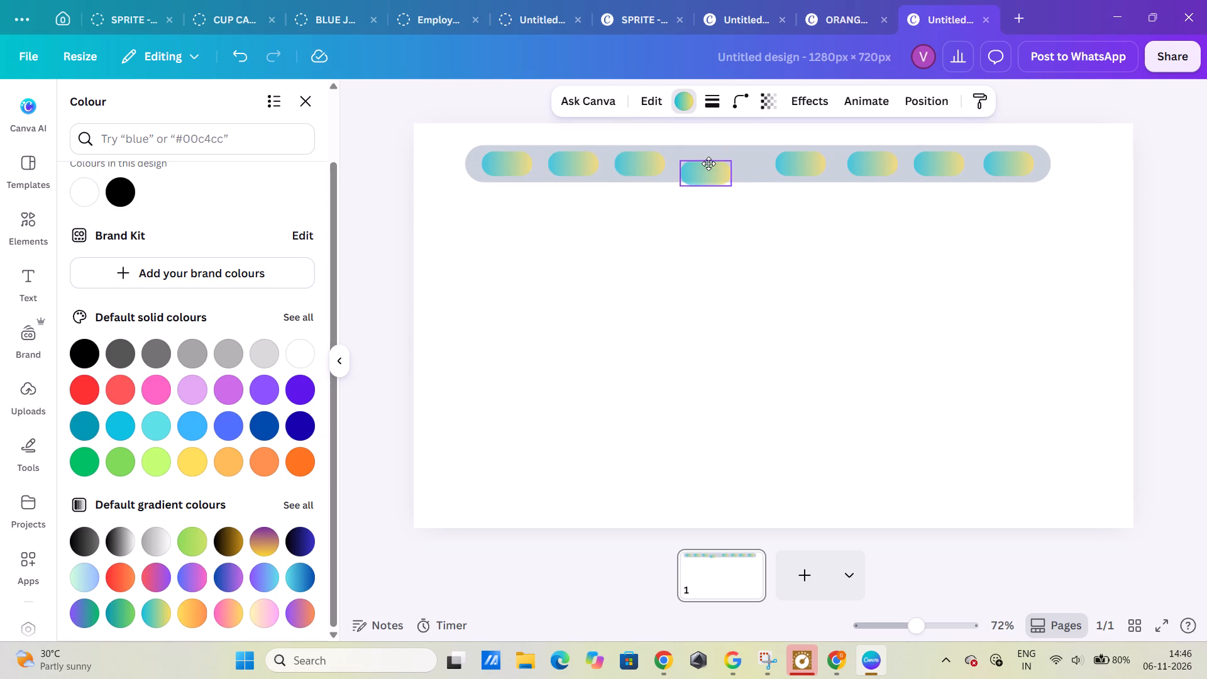
pyautogui.moveTo(708, 163); pyautogui.dragTo(707, 157)
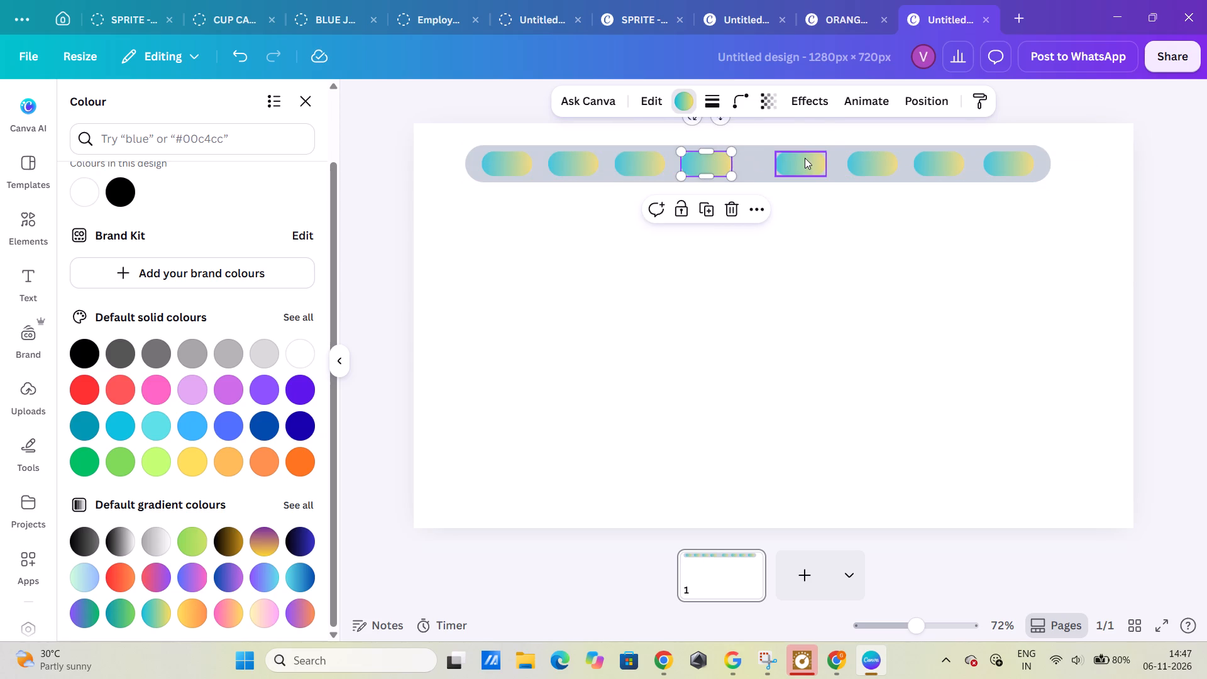
pyautogui.click(805, 158)
pyautogui.moveTo(805, 158); pyautogui.dragTo(775, 155)
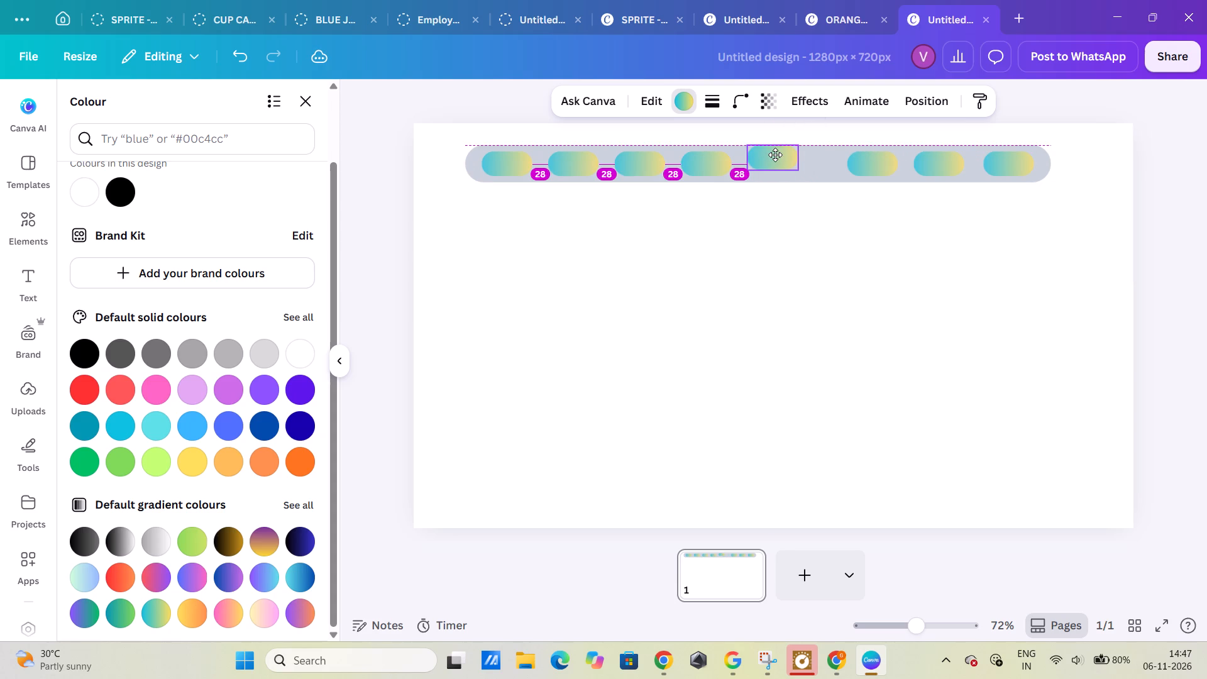
pyautogui.moveTo(775, 155); pyautogui.dragTo(774, 165)
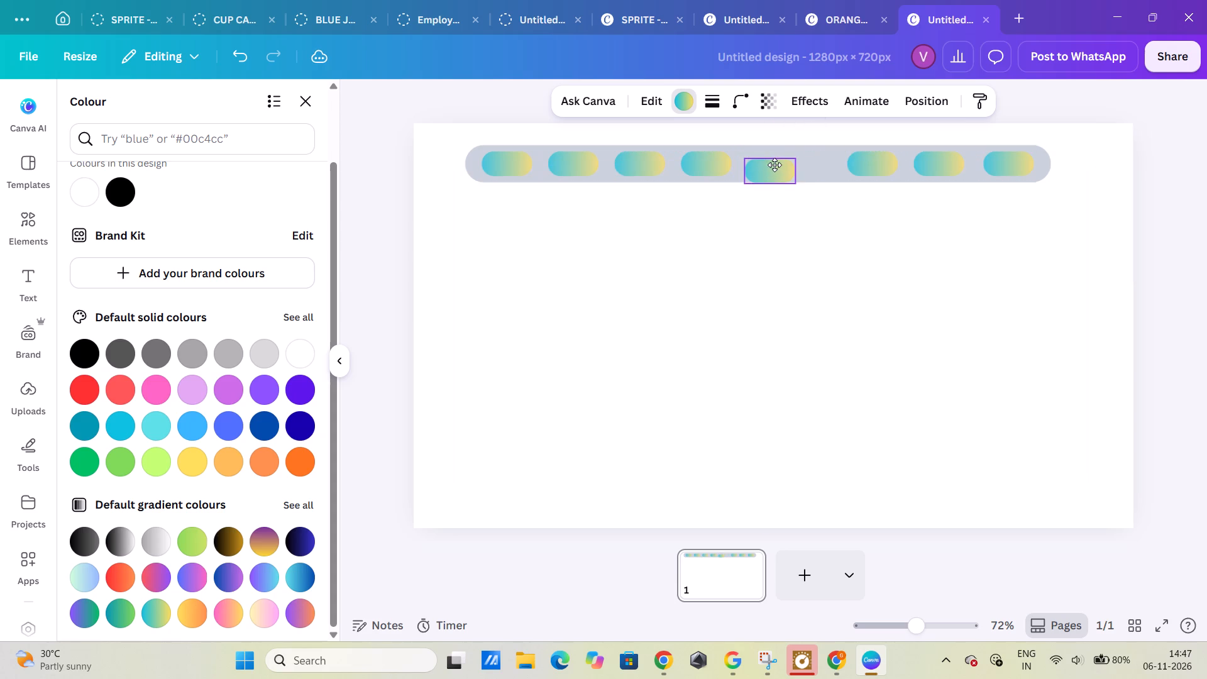
pyautogui.moveTo(774, 165); pyautogui.dragTo(776, 161)
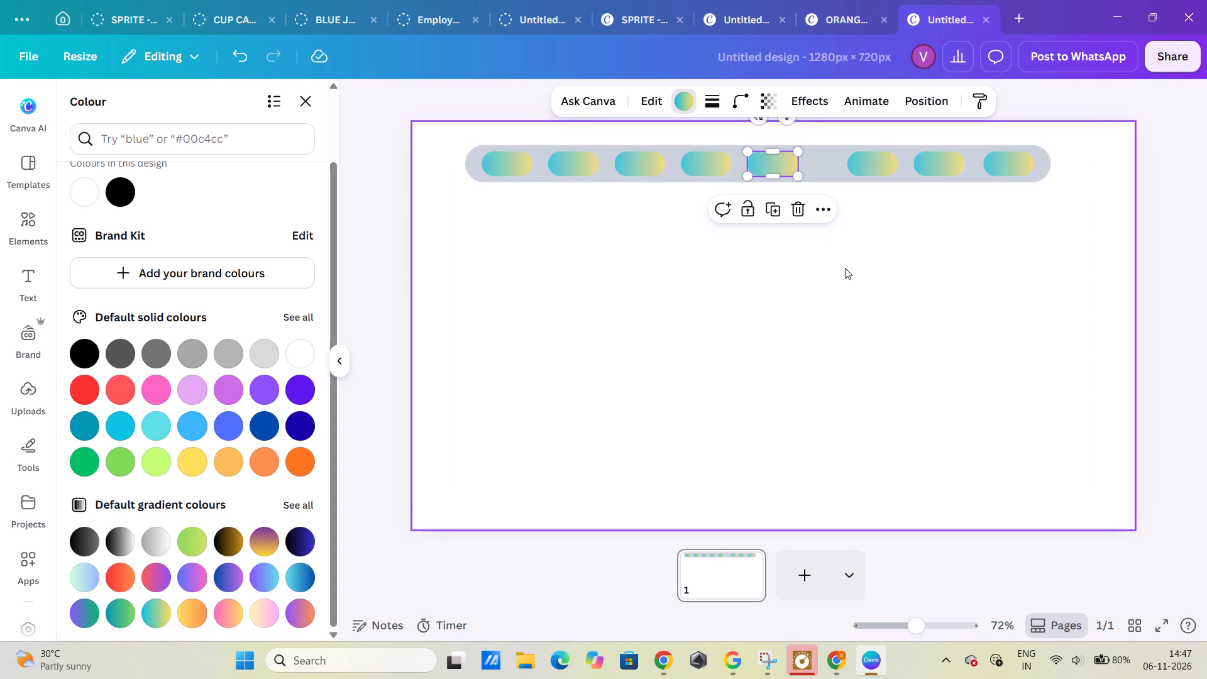
pyautogui.click(850, 272)
# Move the sixth, seventh and eighth pills leftward in line with the others, continuing the equal 28 px gaps.
pyautogui.click(864, 163)
pyautogui.moveTo(864, 163); pyautogui.dragTo(823, 164)
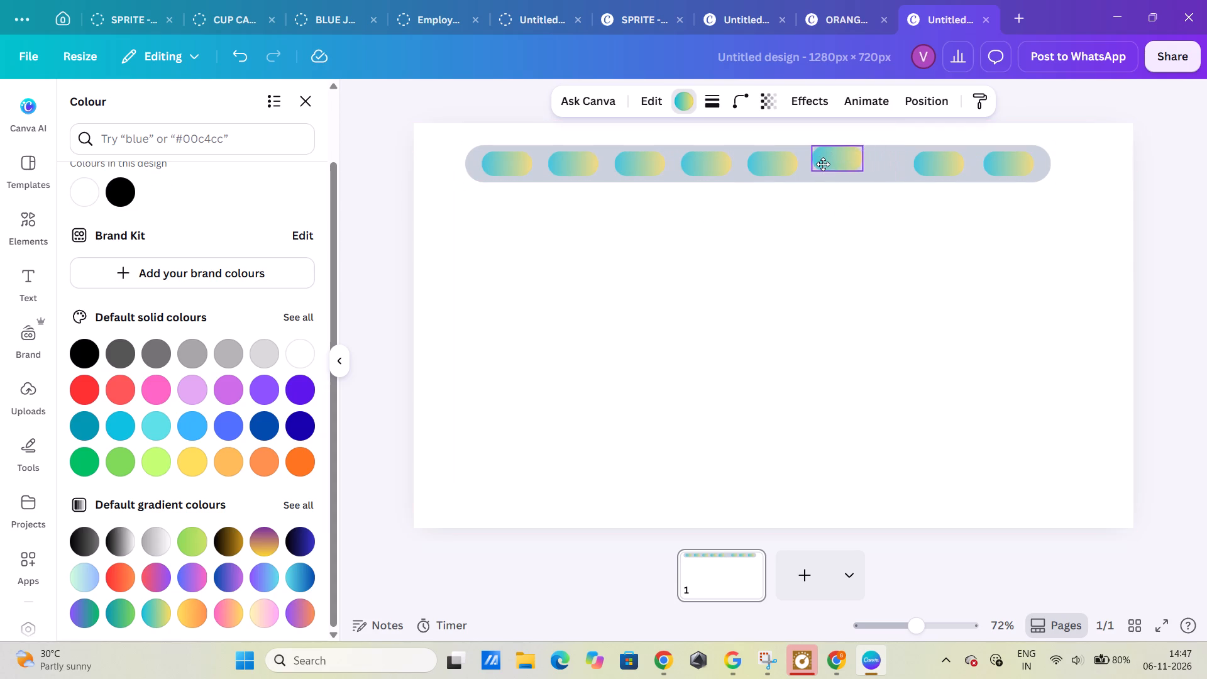
pyautogui.moveTo(823, 164); pyautogui.dragTo(835, 160)
pyautogui.click(885, 314)
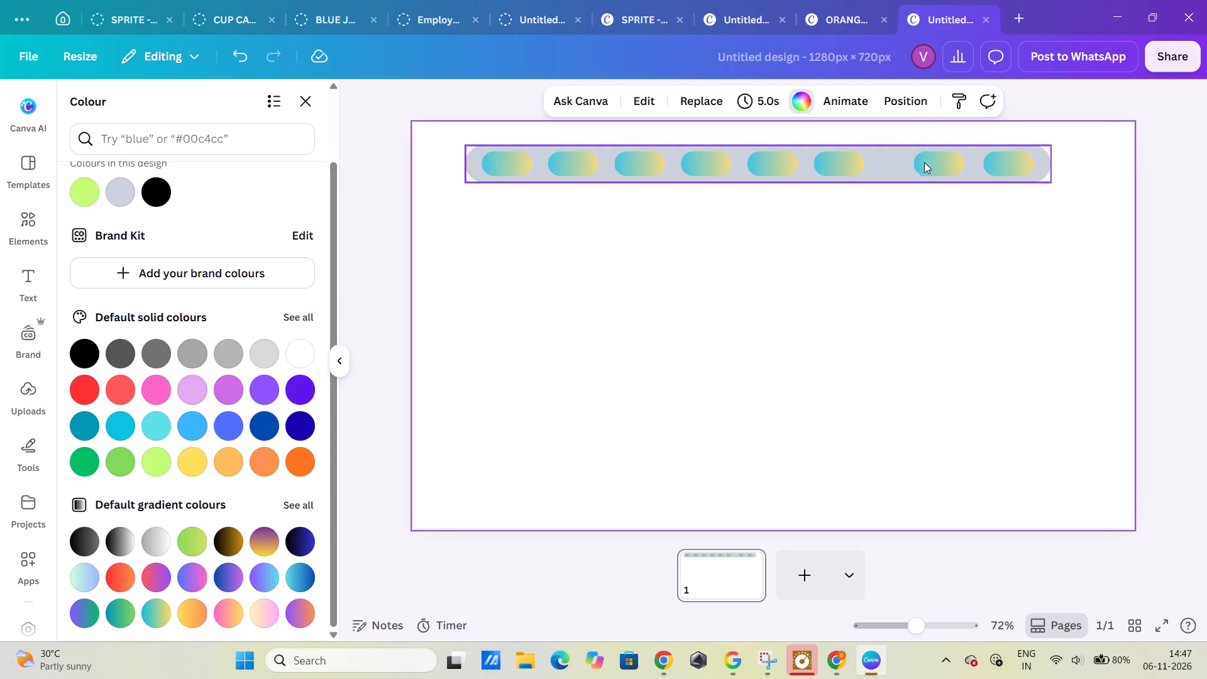
pyautogui.click(925, 160)
pyautogui.moveTo(925, 160); pyautogui.dragTo(891, 158)
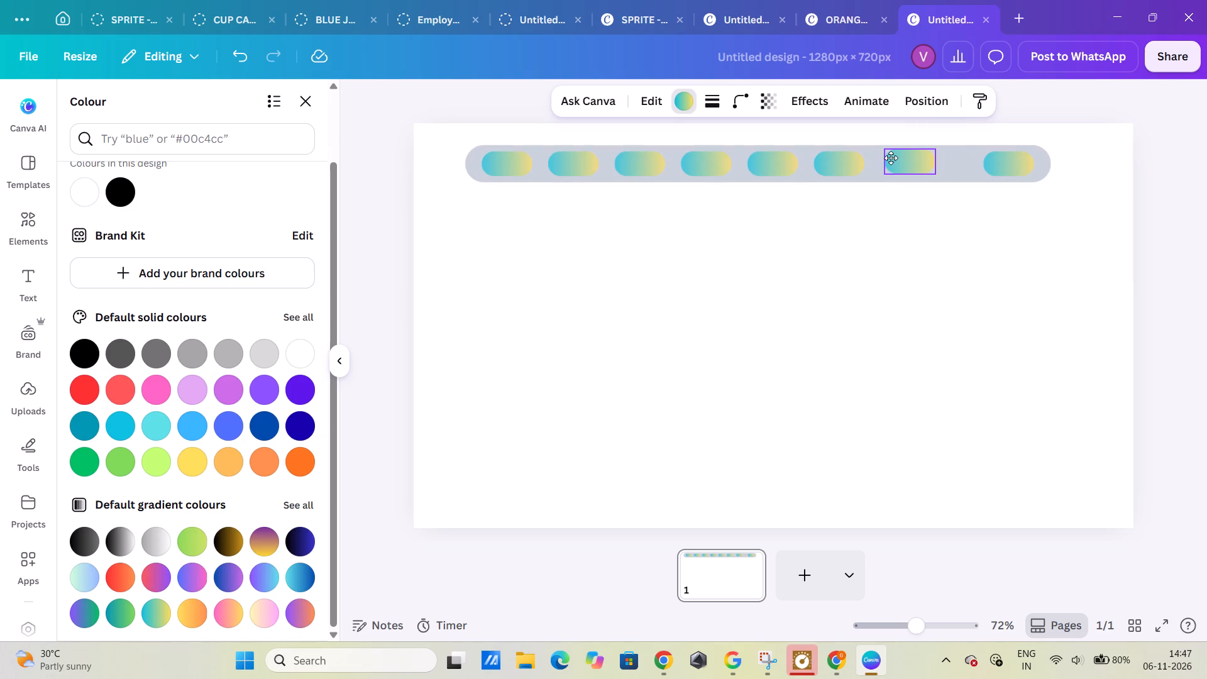
pyautogui.moveTo(891, 158); pyautogui.dragTo(888, 157)
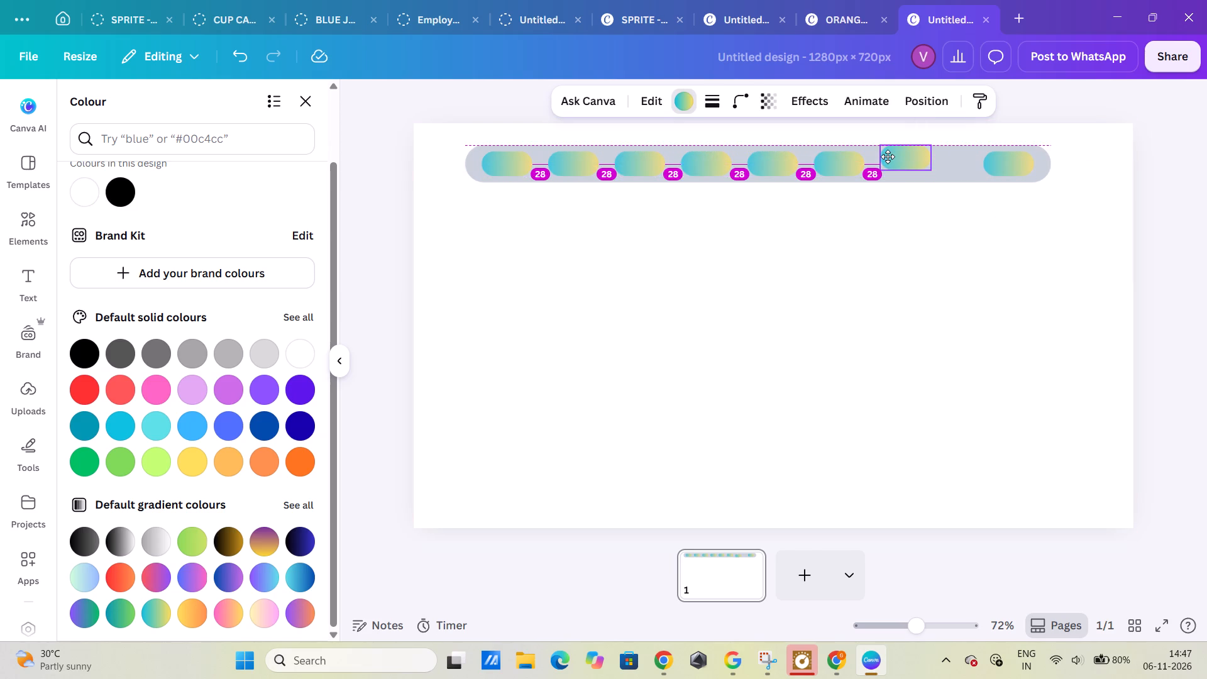
pyautogui.moveTo(888, 157); pyautogui.dragTo(888, 166)
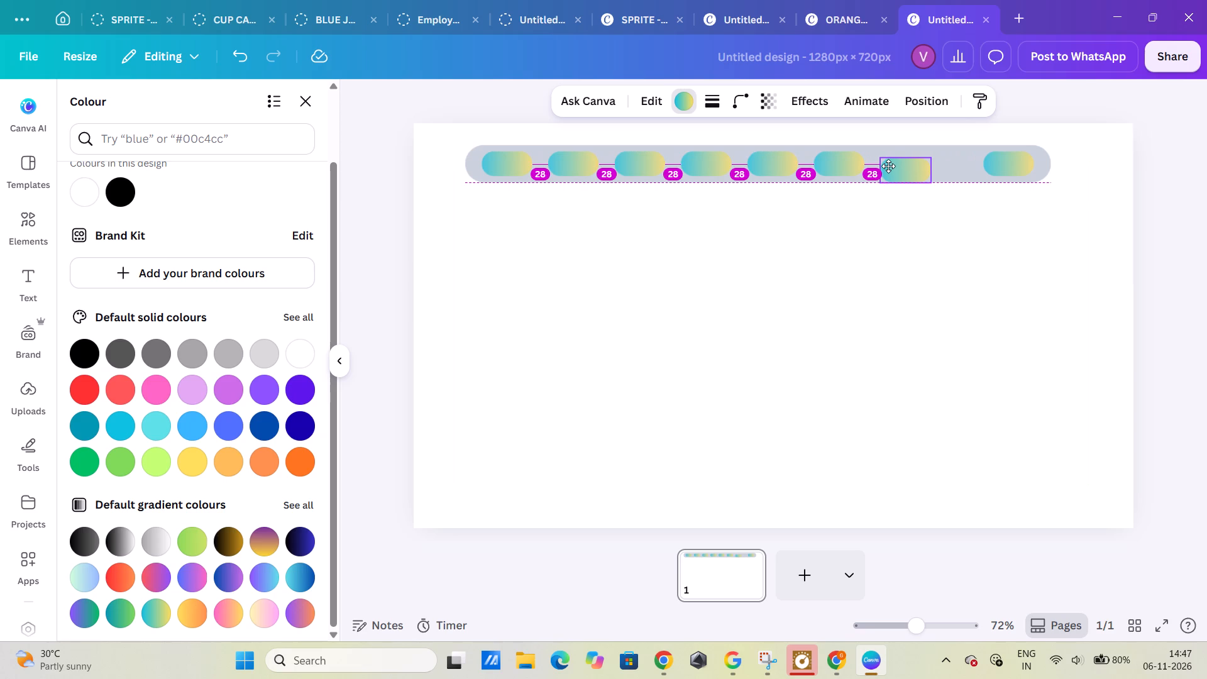
pyautogui.moveTo(888, 166); pyautogui.dragTo(890, 160)
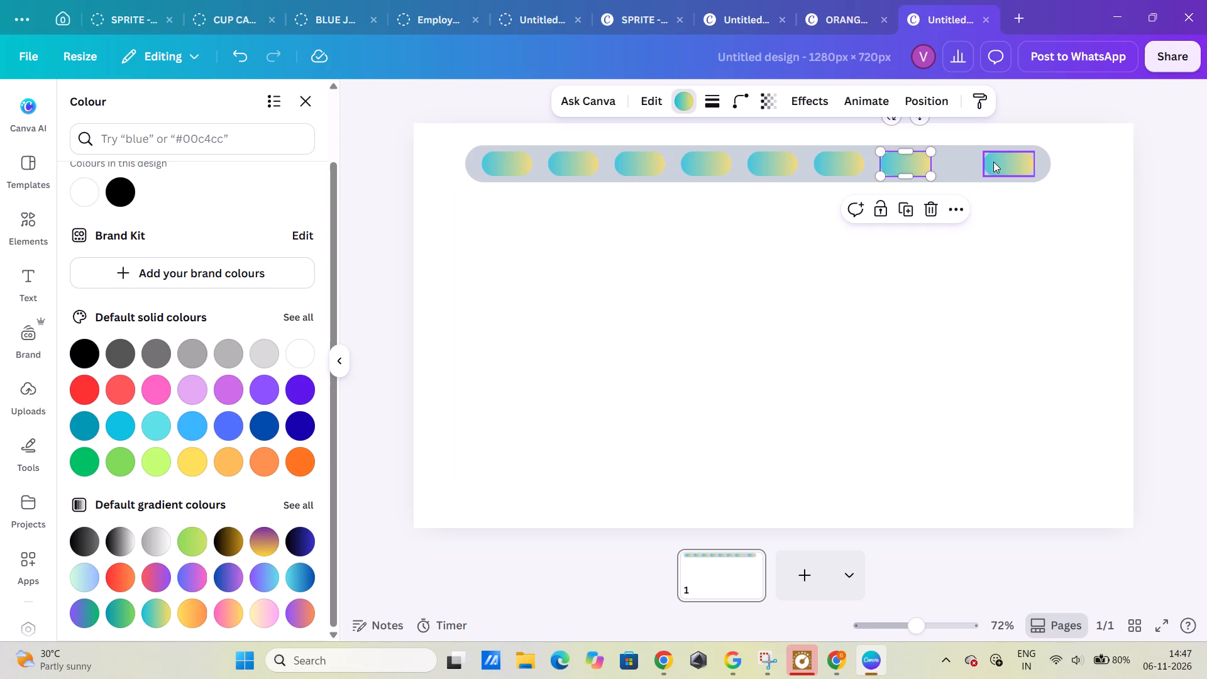
pyautogui.click(993, 162)
pyautogui.moveTo(993, 162); pyautogui.dragTo(956, 163)
pyautogui.click(842, 363)
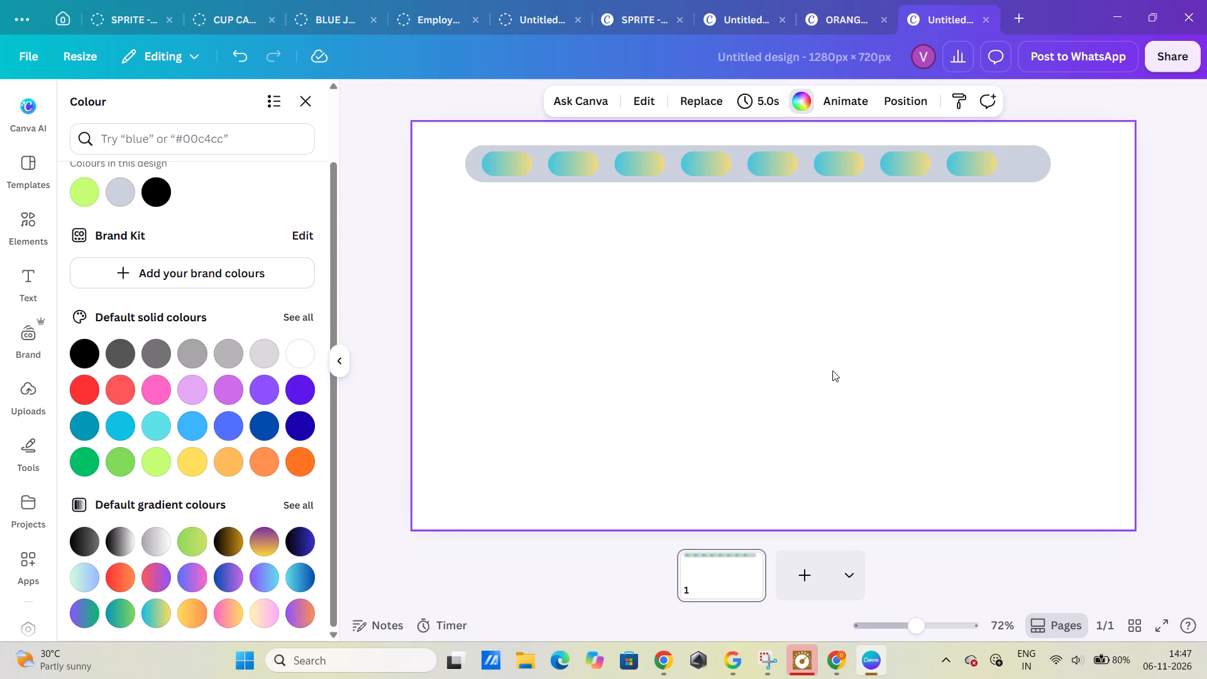
# Shorten the long bar's right end so it closes just past the eighth pill, roughly matching the left margin.
pyautogui.click(1024, 157)
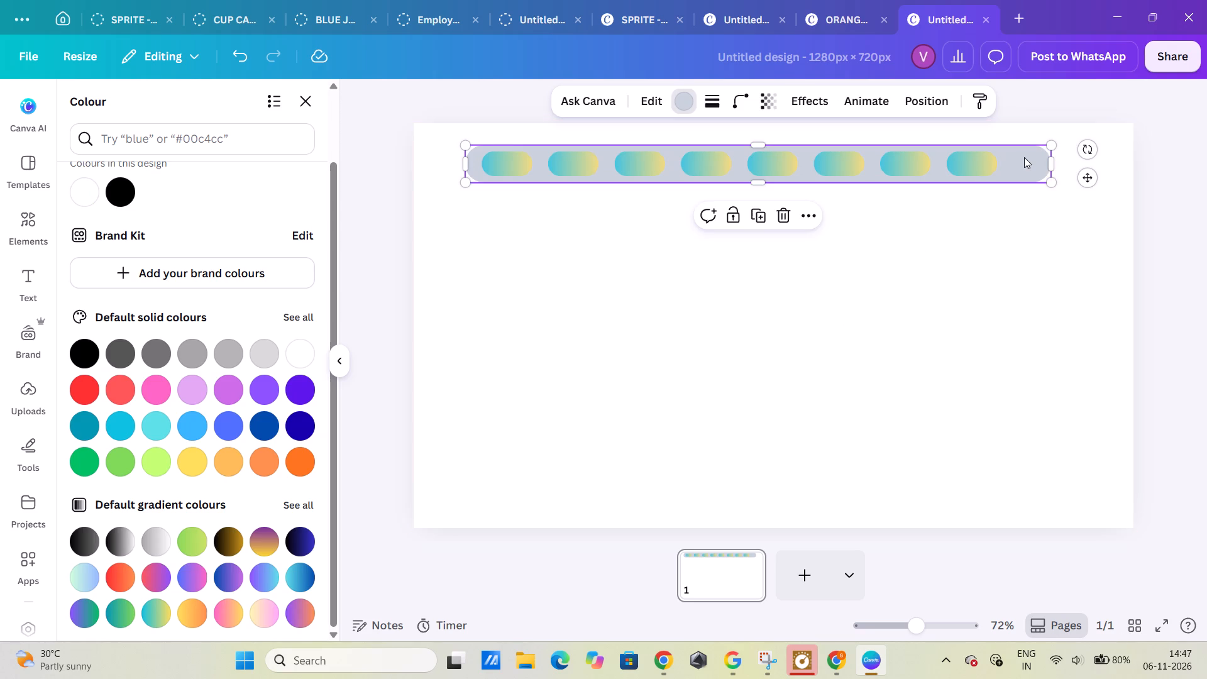
pyautogui.moveTo(1054, 163); pyautogui.dragTo(1028, 158)
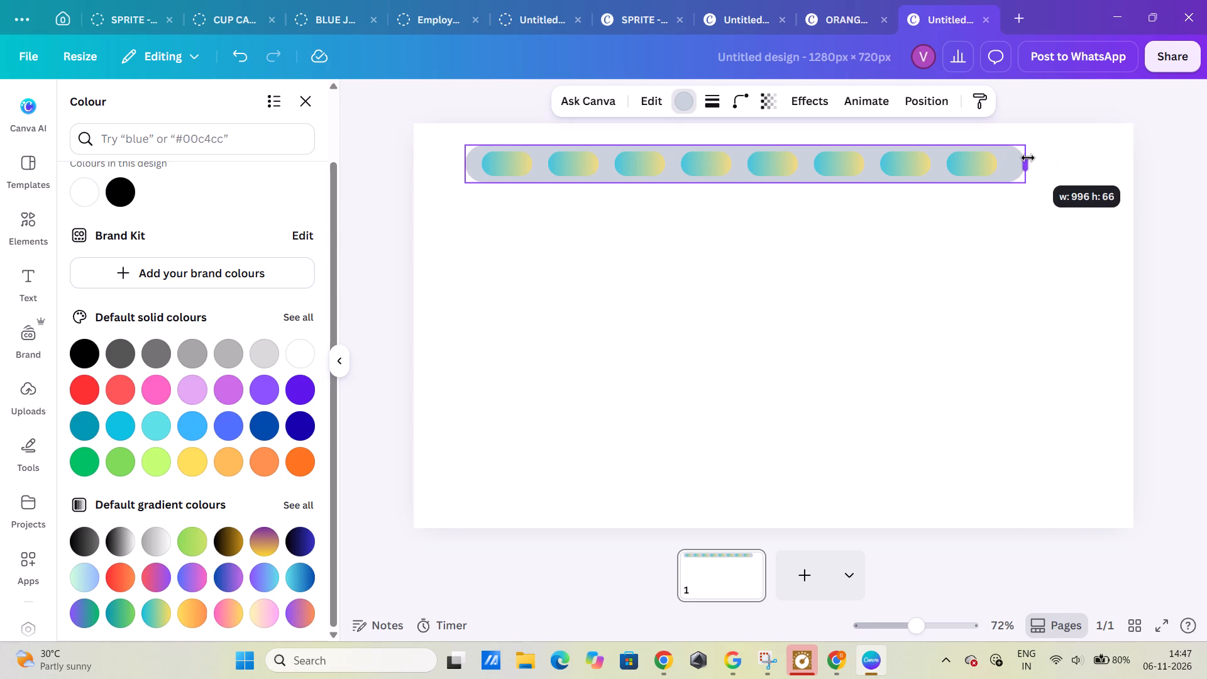
pyautogui.moveTo(1028, 158); pyautogui.dragTo(1018, 151)
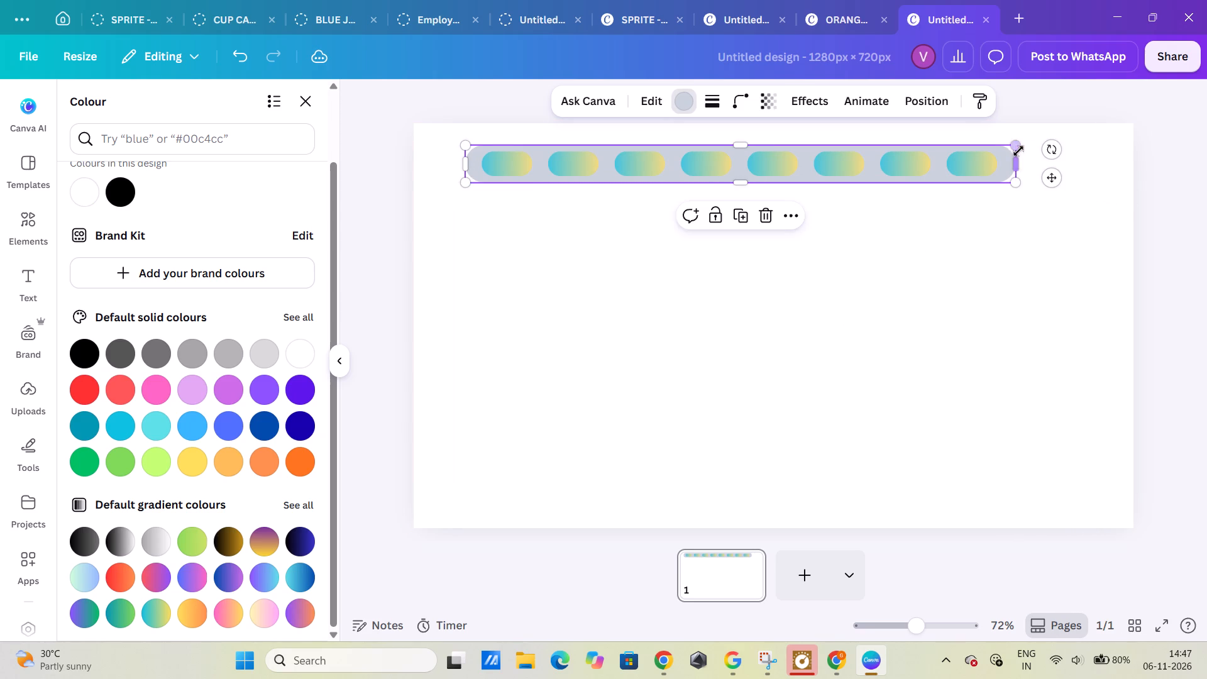
pyautogui.click(805, 415)
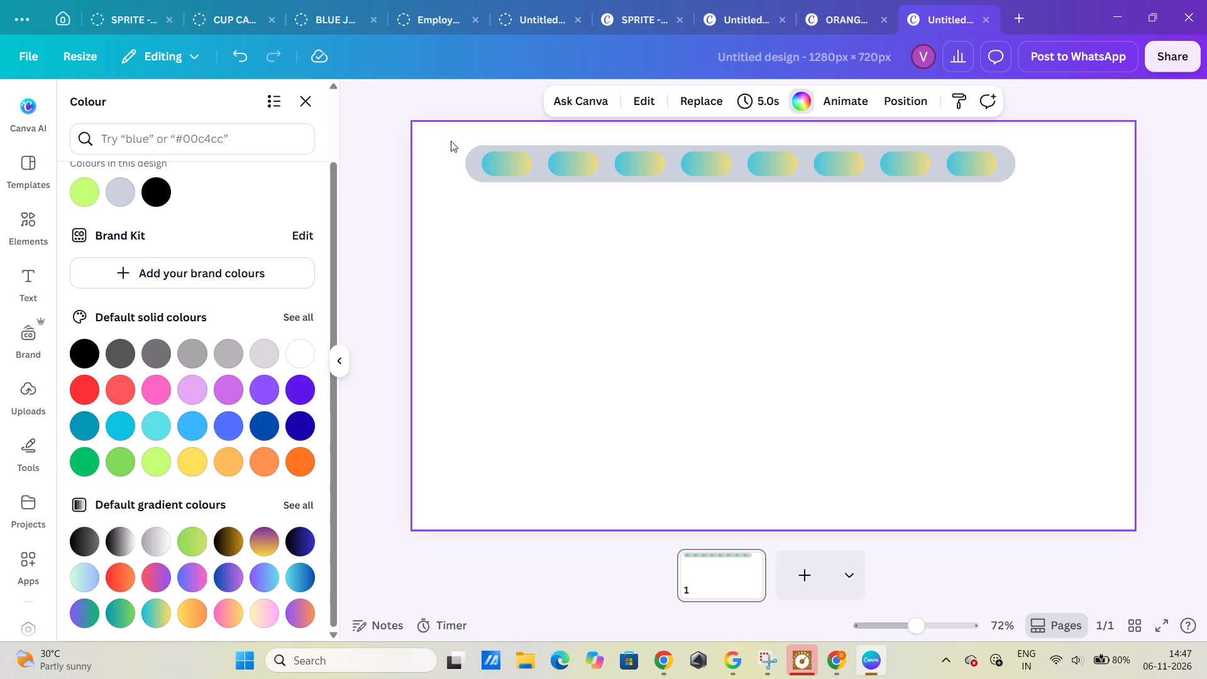
# Group the long bar and its eight gradient pills.
pyautogui.moveTo(445, 141); pyautogui.dragTo(1055, 184)
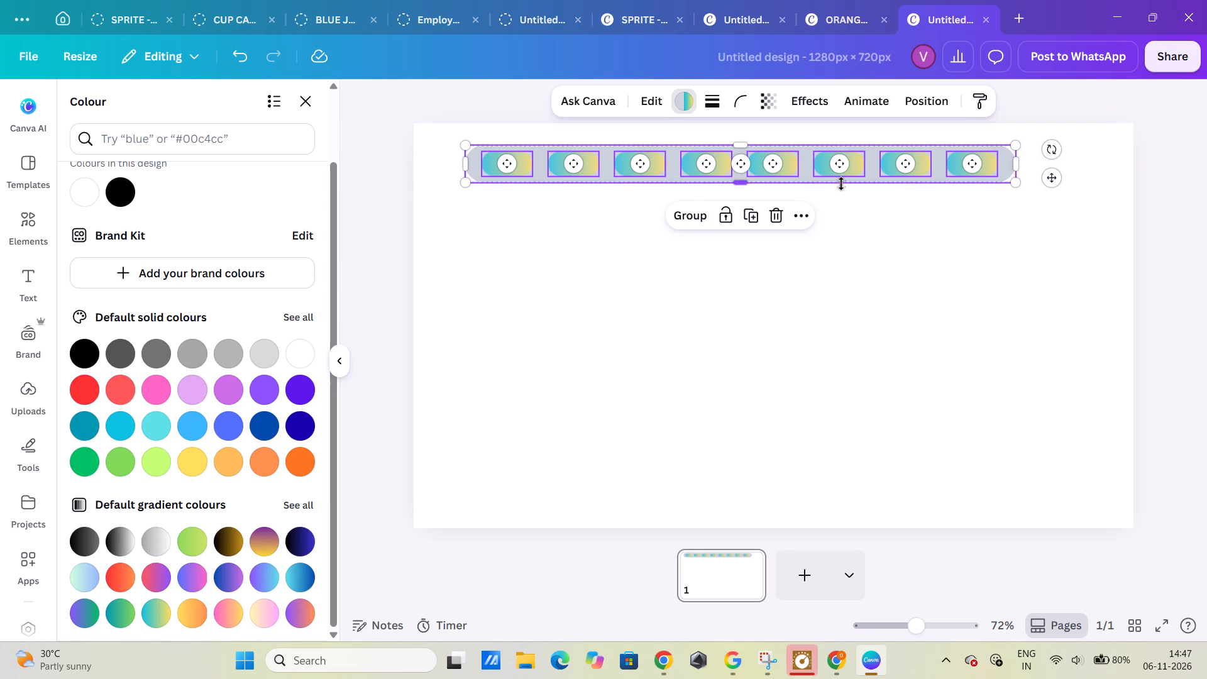
pyautogui.click(693, 214)
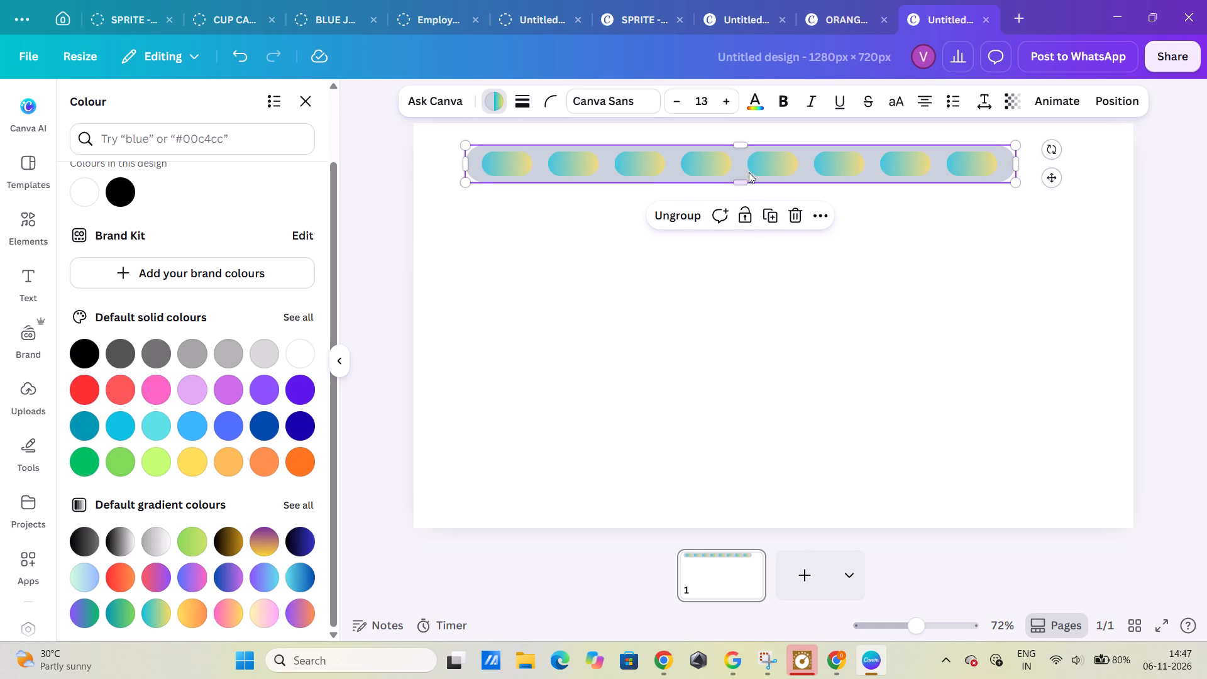
pyautogui.click(802, 405)
# Nudge the grouped bar slightly to the right and stretch its right end to near the page's right edge.
pyautogui.moveTo(738, 158); pyautogui.dragTo(745, 158)
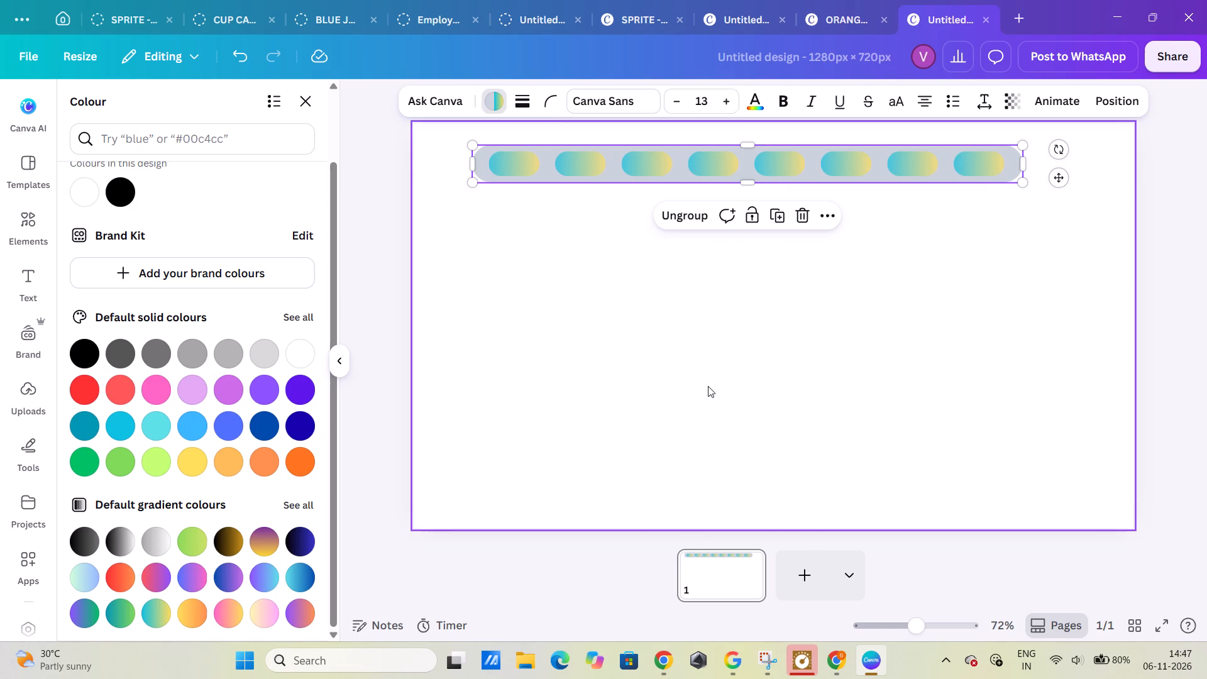
pyautogui.click(708, 386)
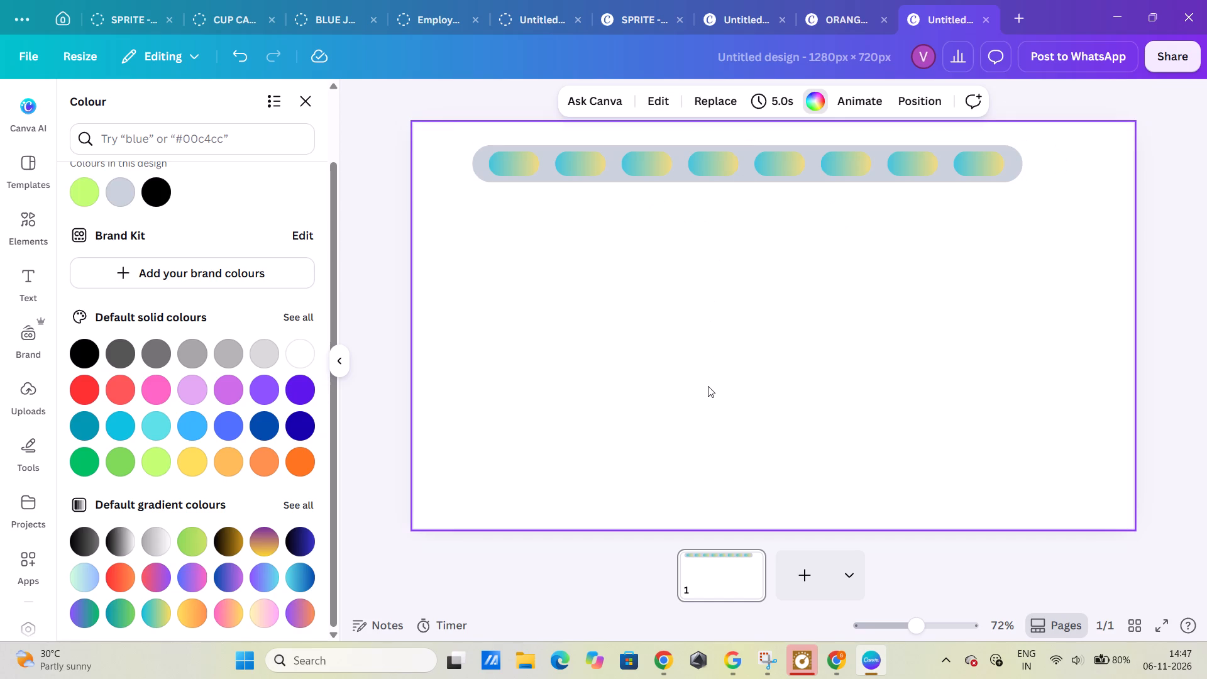
pyautogui.click(1008, 163)
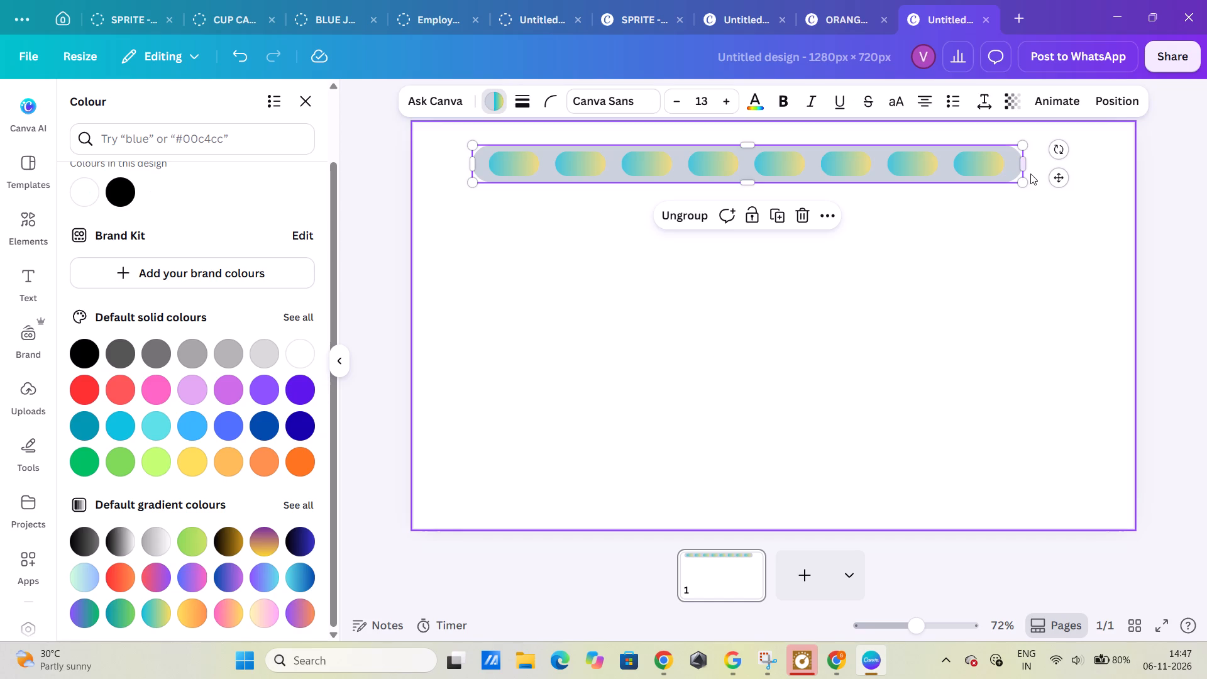
pyautogui.moveTo(1021, 158); pyautogui.dragTo(1050, 159)
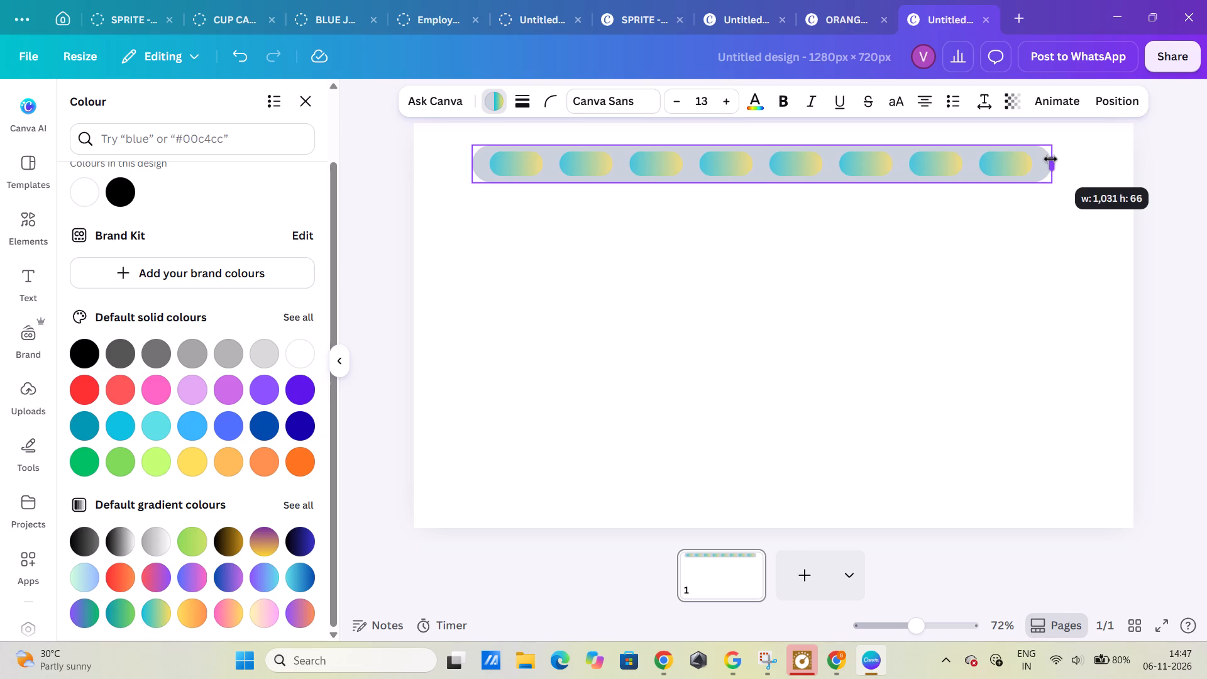
pyautogui.moveTo(1050, 159); pyautogui.dragTo(1089, 159)
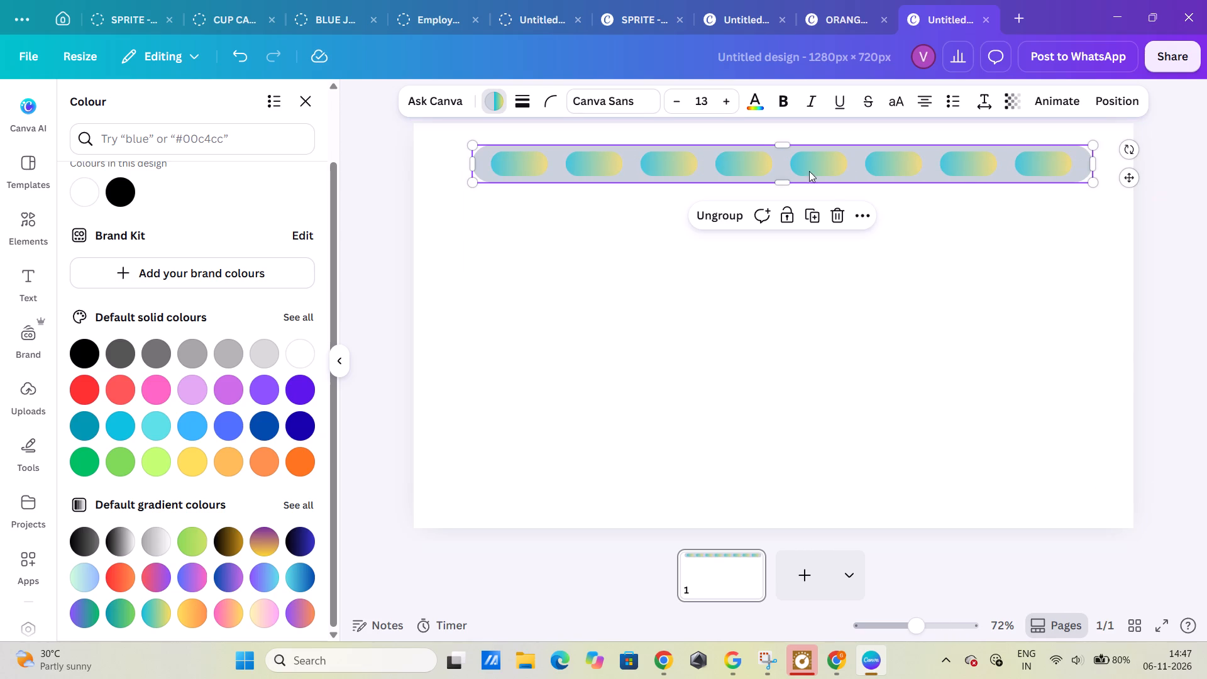
pyautogui.click(1139, 434)
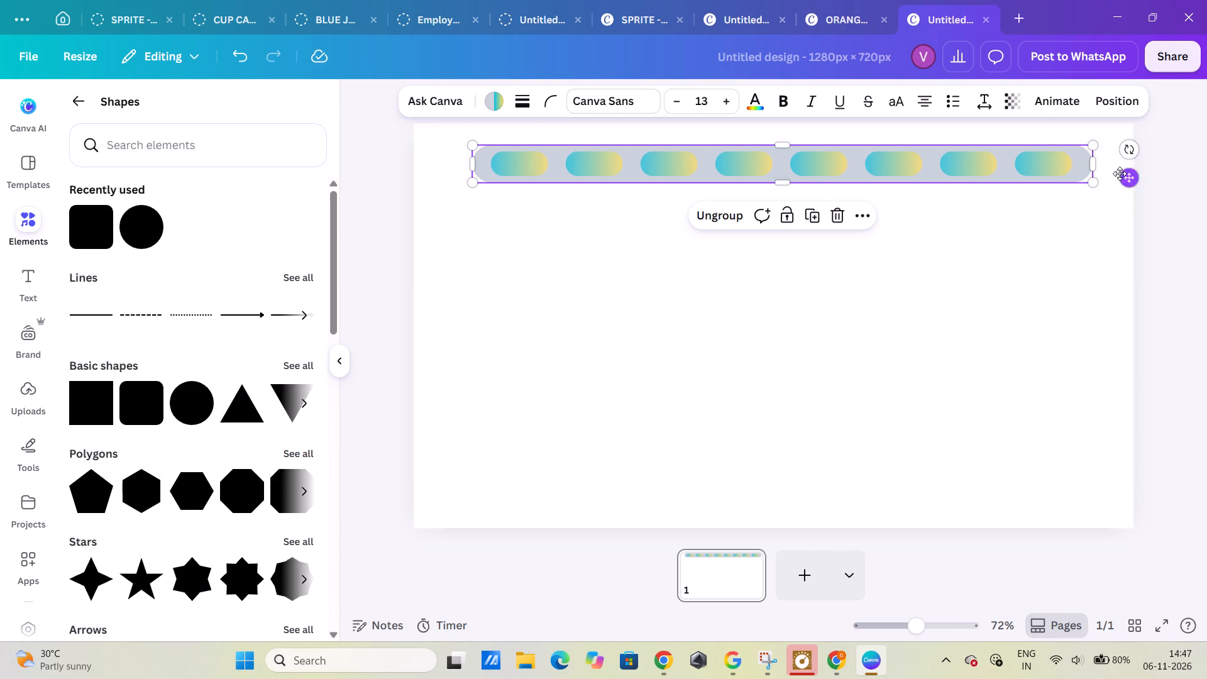
# Move the grouped bar and pills slightly left and up so they sit closer to the page's horizontal centre.
pyautogui.moveTo(1131, 181); pyautogui.dragTo(1111, 175)
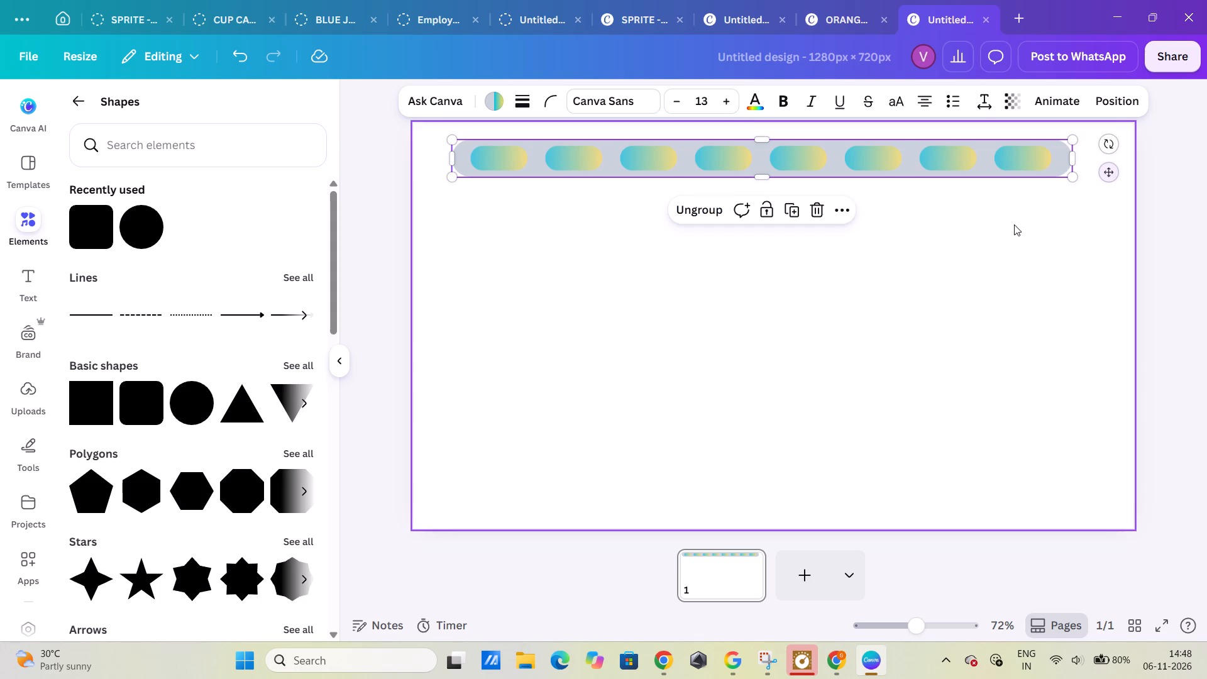
pyautogui.click(856, 333)
# Ungroup the long bar and its eight gradient pills.
pyautogui.click(689, 148)
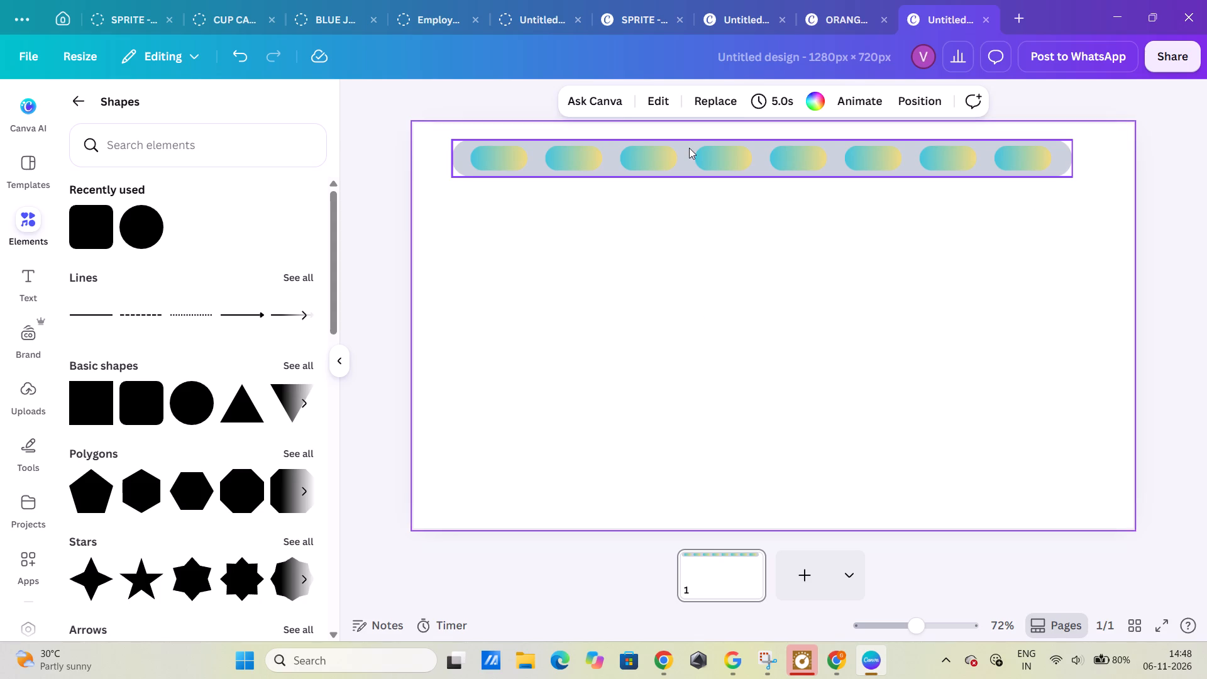
pyautogui.click(695, 205)
pyautogui.click(616, 338)
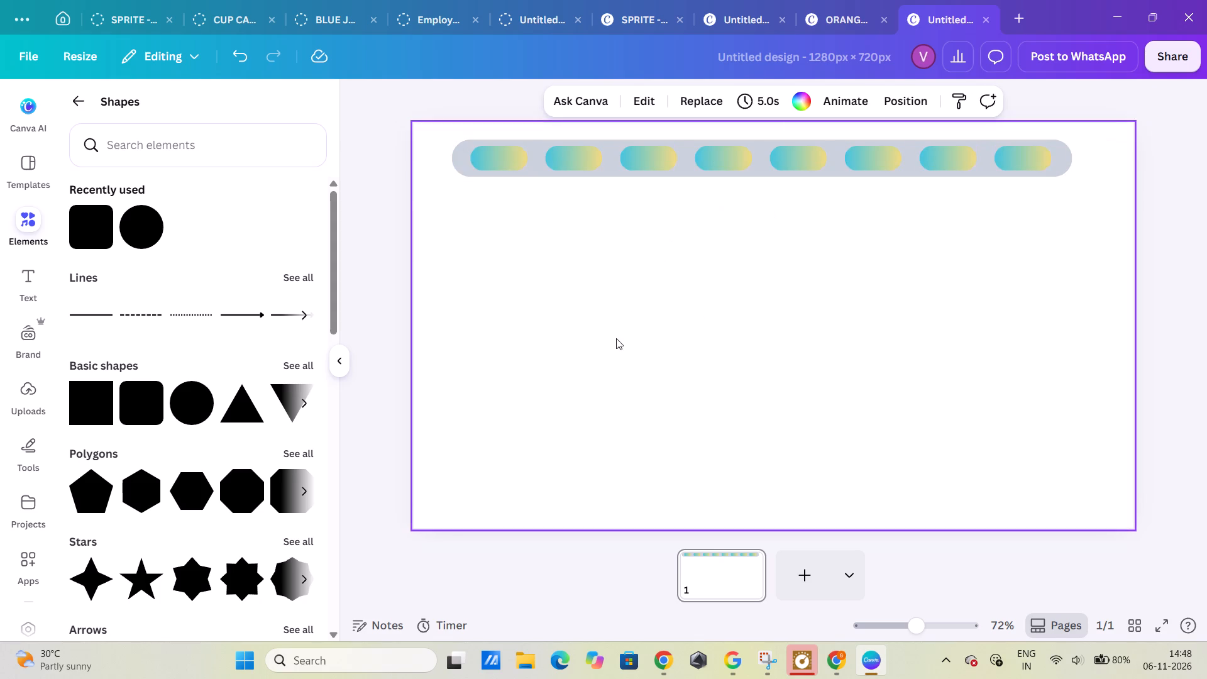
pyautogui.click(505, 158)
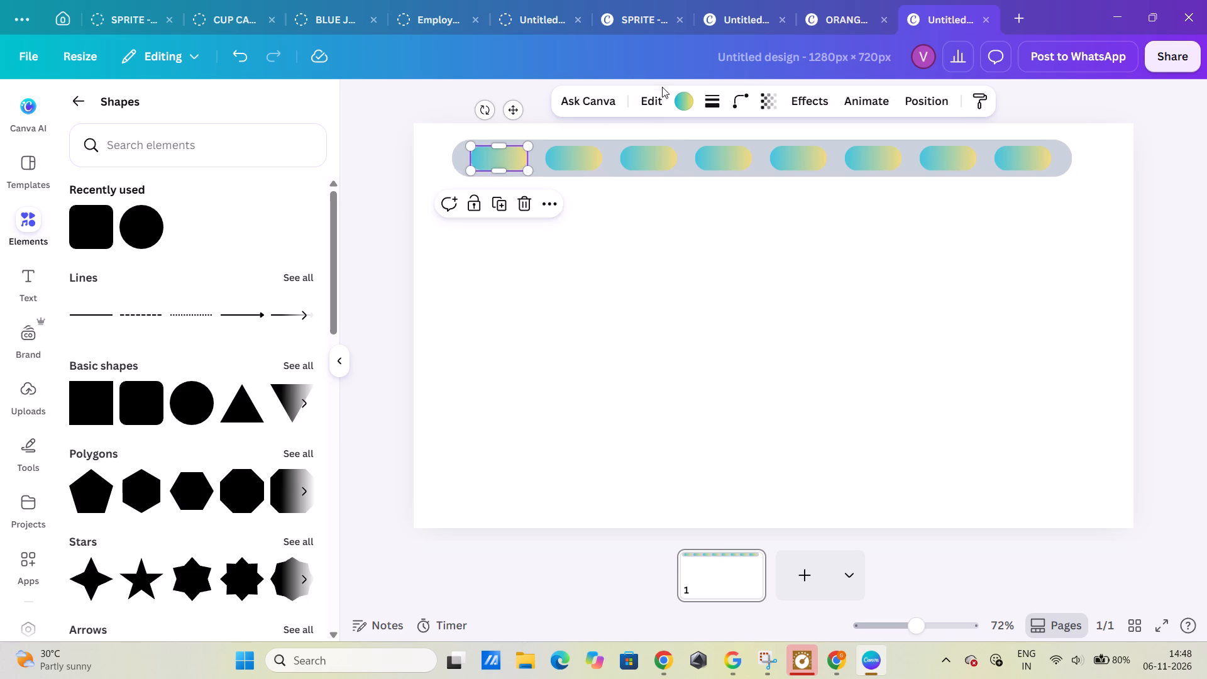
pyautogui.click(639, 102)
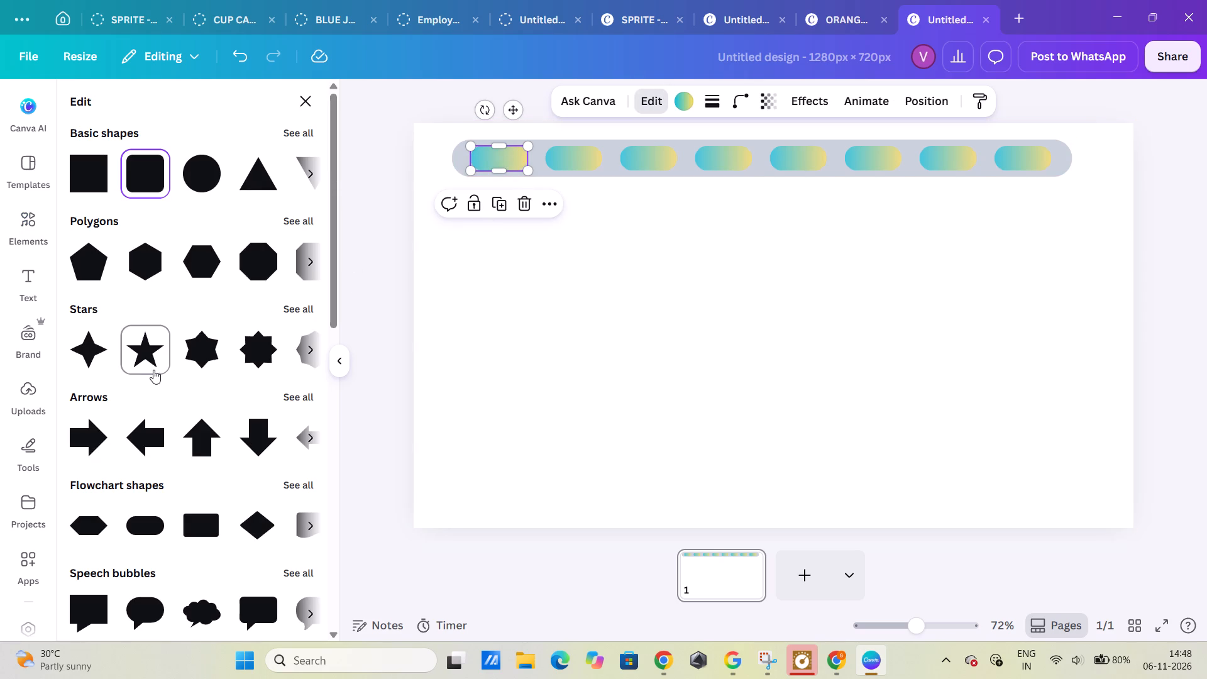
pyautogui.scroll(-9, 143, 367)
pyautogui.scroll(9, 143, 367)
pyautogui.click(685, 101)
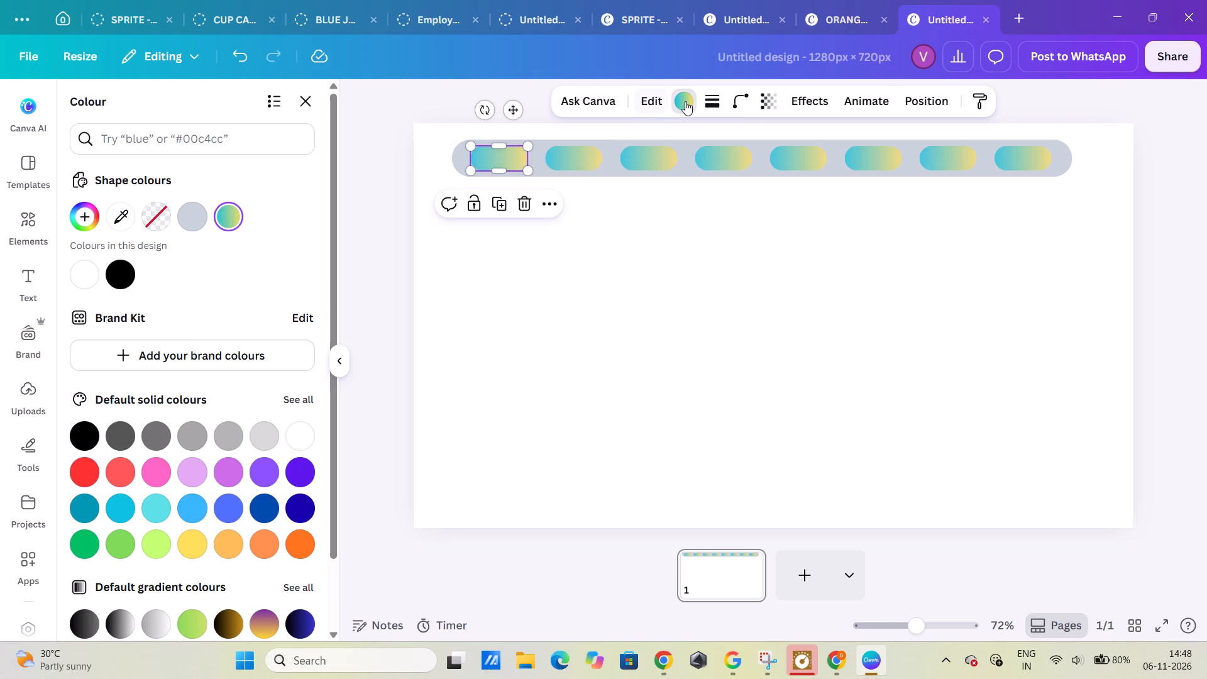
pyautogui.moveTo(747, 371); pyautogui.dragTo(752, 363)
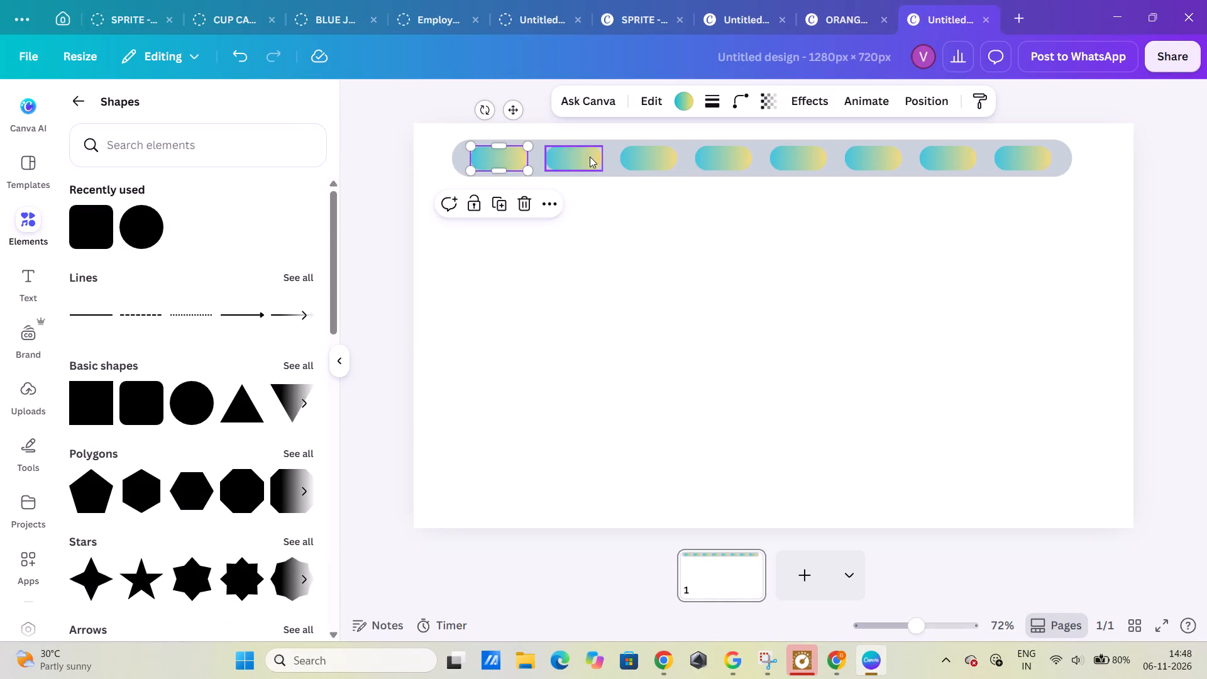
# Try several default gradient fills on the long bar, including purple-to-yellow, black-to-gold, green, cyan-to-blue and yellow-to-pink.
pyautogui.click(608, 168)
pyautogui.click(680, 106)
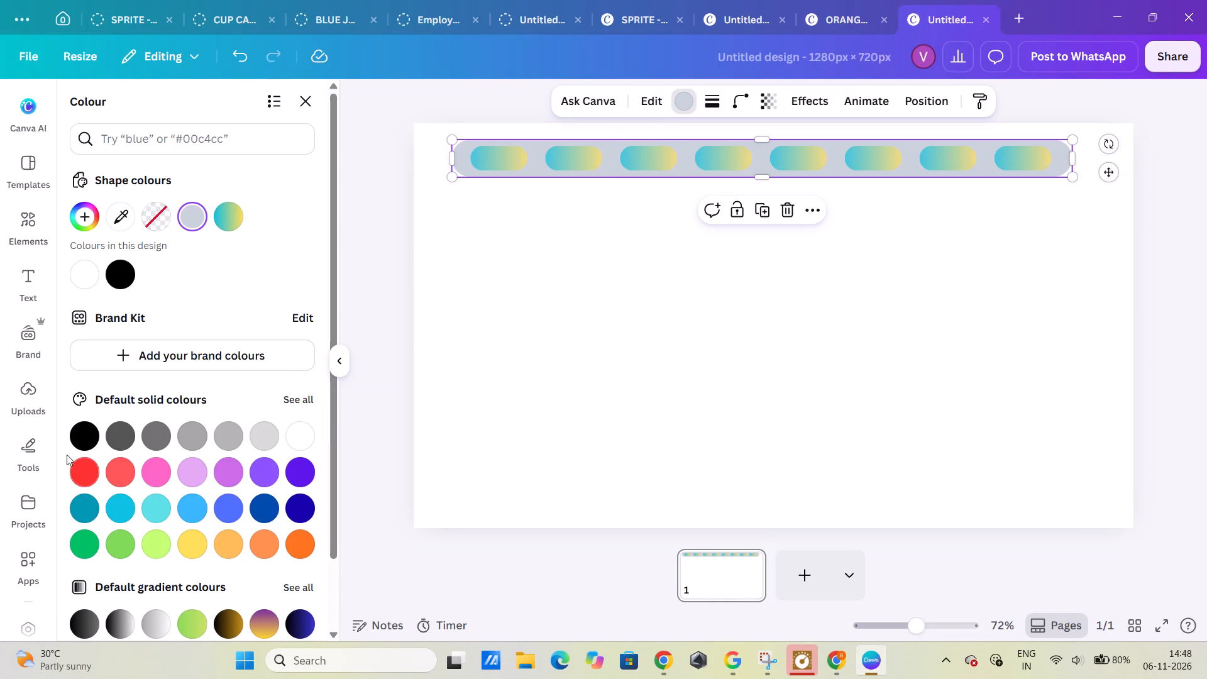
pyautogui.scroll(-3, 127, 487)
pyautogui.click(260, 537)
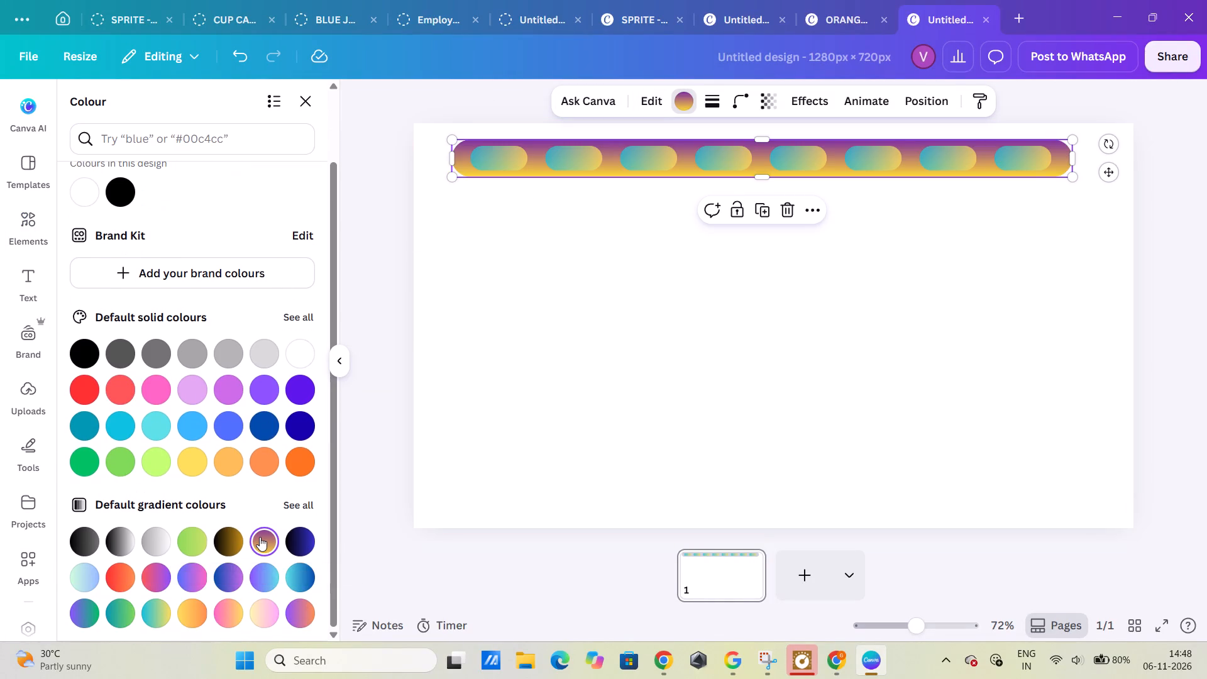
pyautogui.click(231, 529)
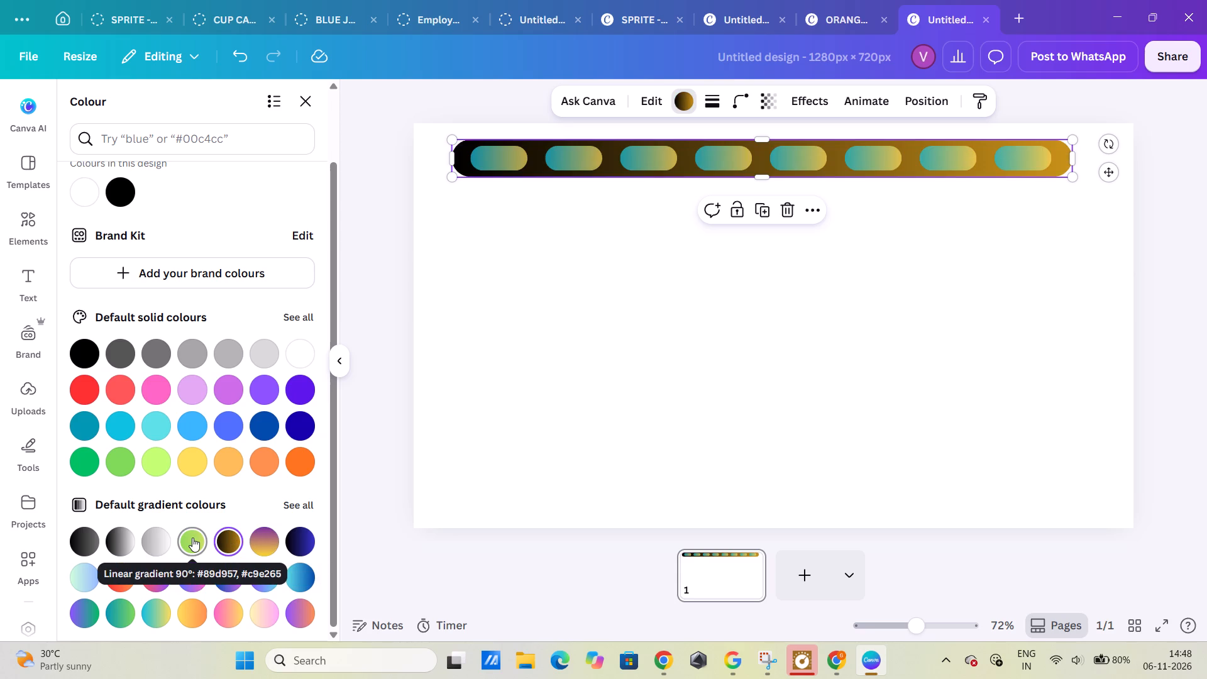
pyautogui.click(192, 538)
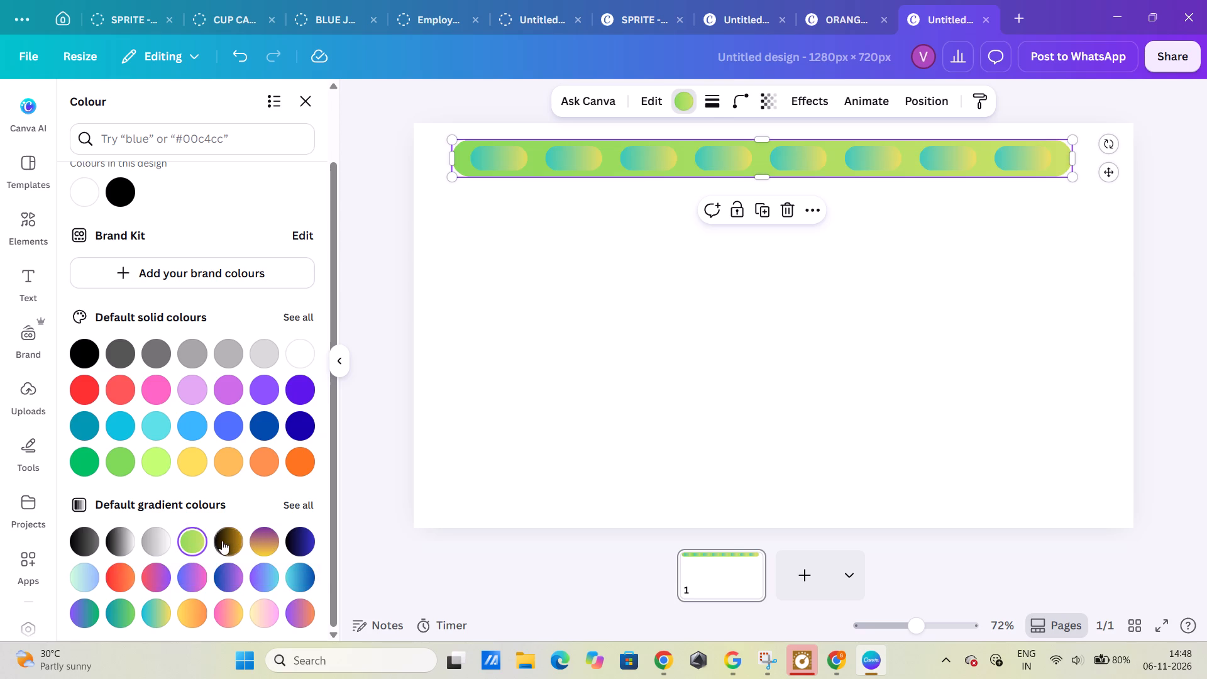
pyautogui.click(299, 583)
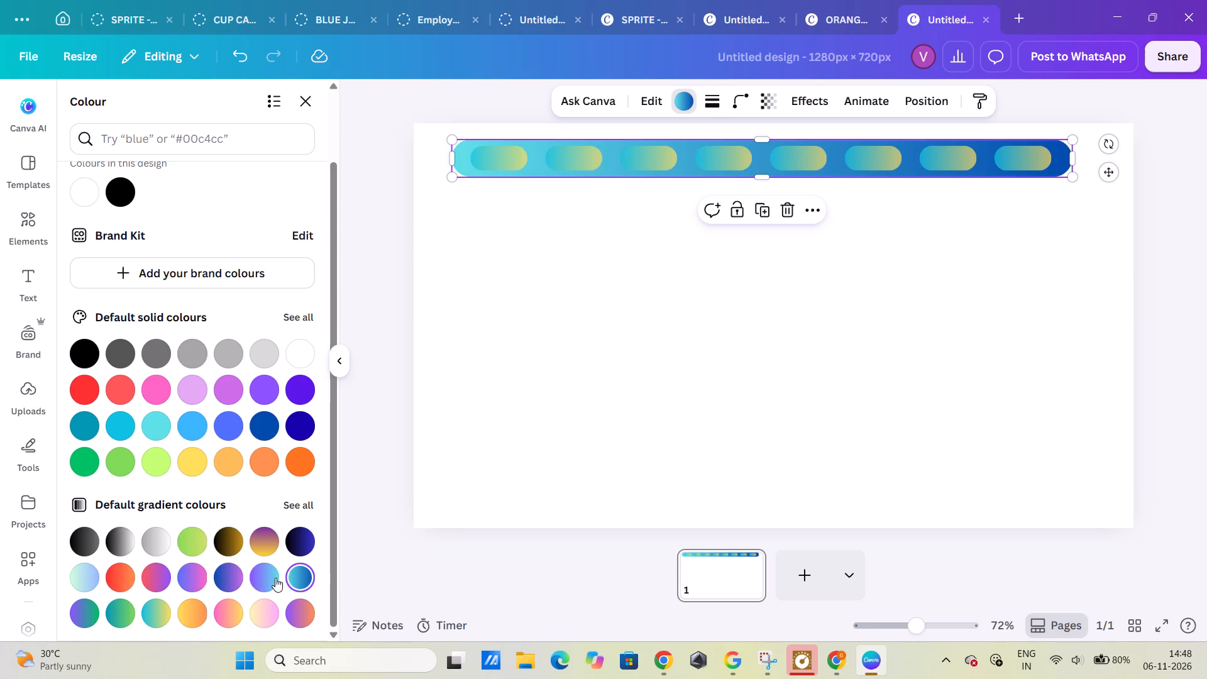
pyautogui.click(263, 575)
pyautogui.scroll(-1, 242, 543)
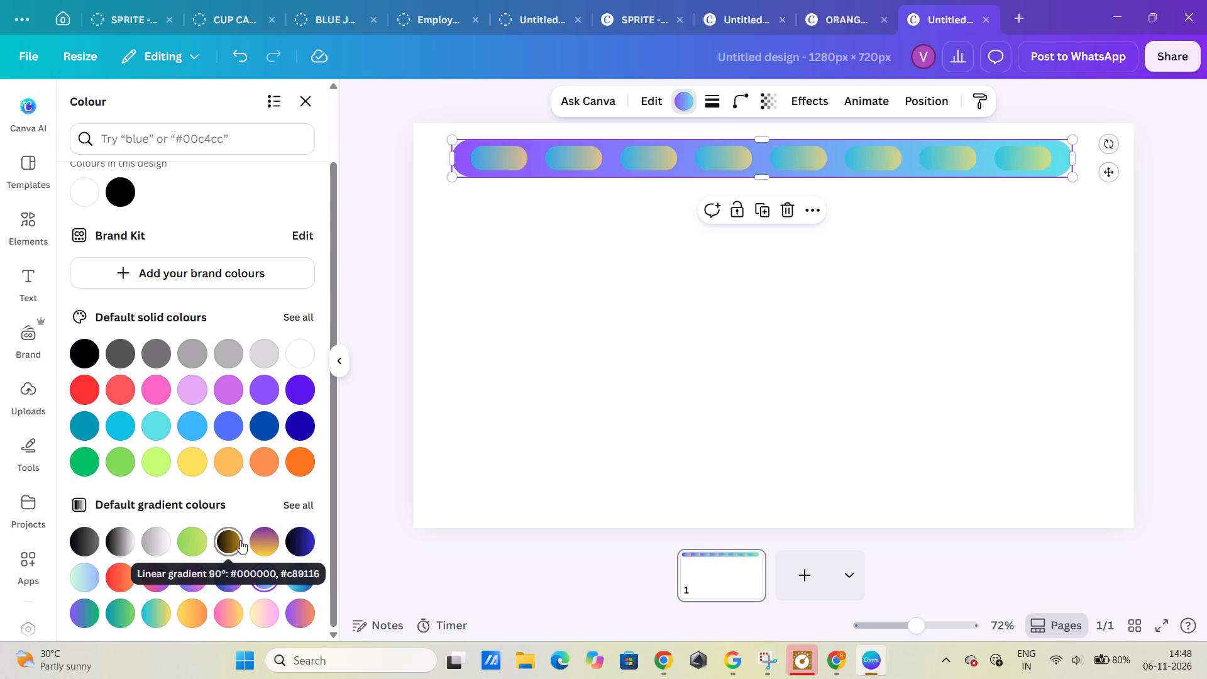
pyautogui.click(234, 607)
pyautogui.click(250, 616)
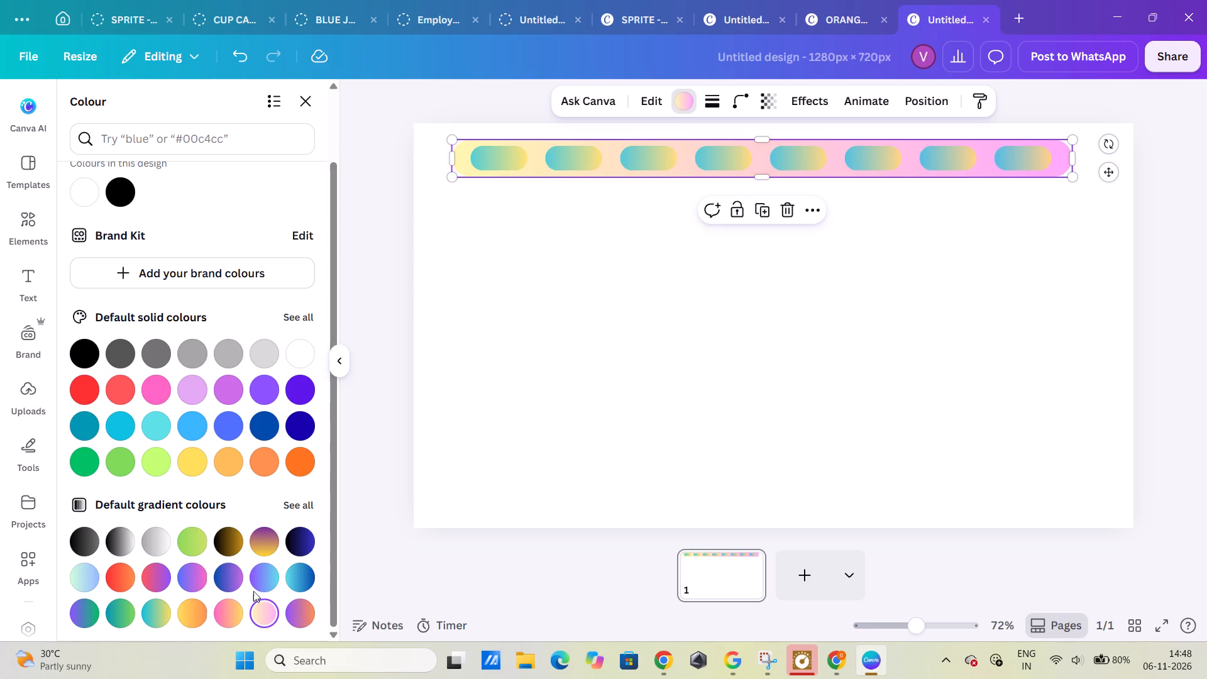
# Try solid fills such as coral red, black, light grey and dark blue on the long bar, settling on light orange.
pyautogui.click(116, 392)
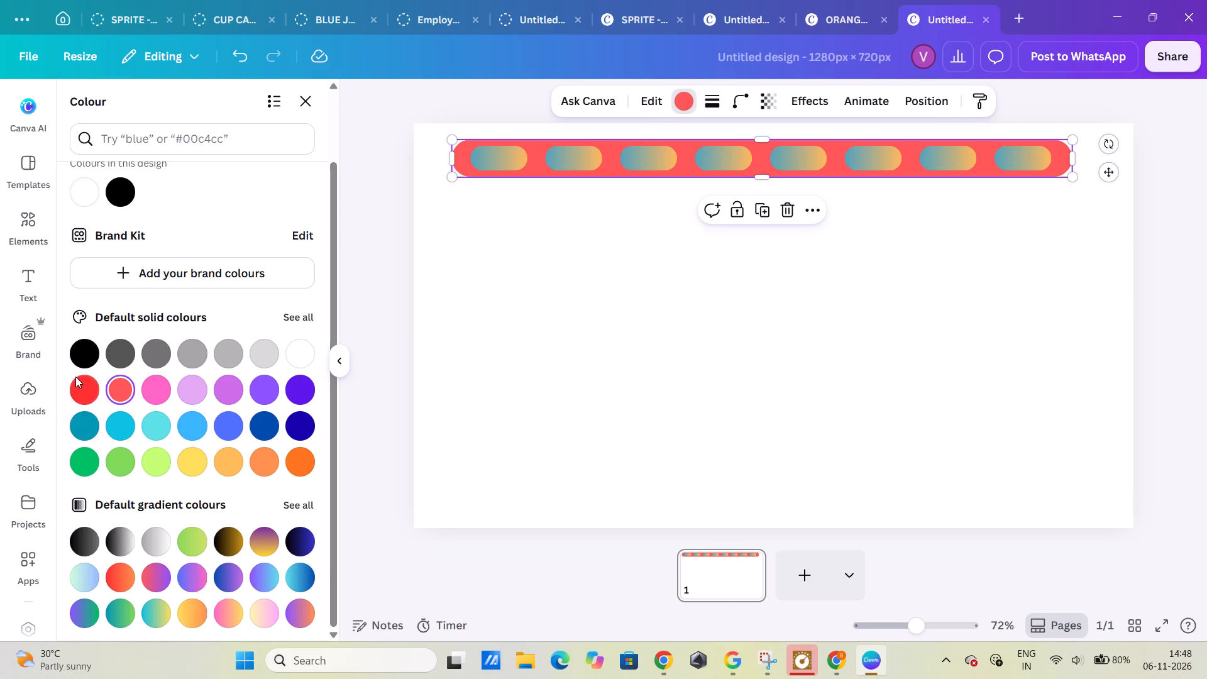
pyautogui.click(75, 377)
pyautogui.click(79, 353)
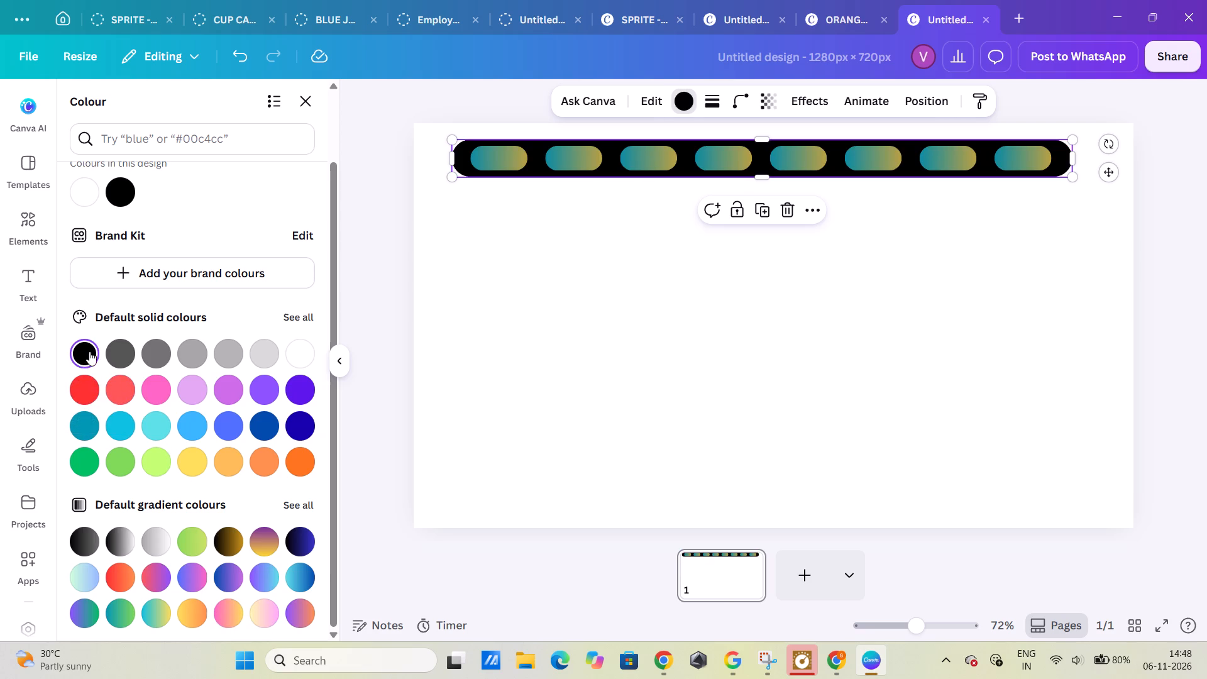
pyautogui.click(256, 350)
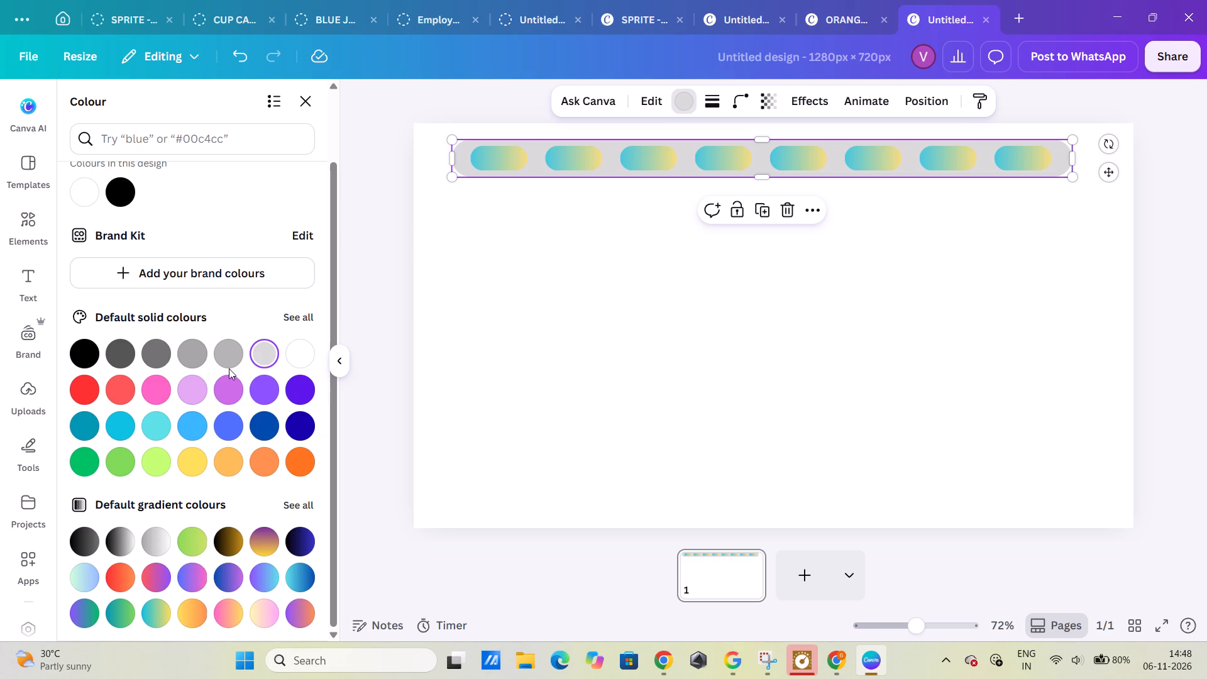
pyautogui.click(293, 468)
pyautogui.click(295, 426)
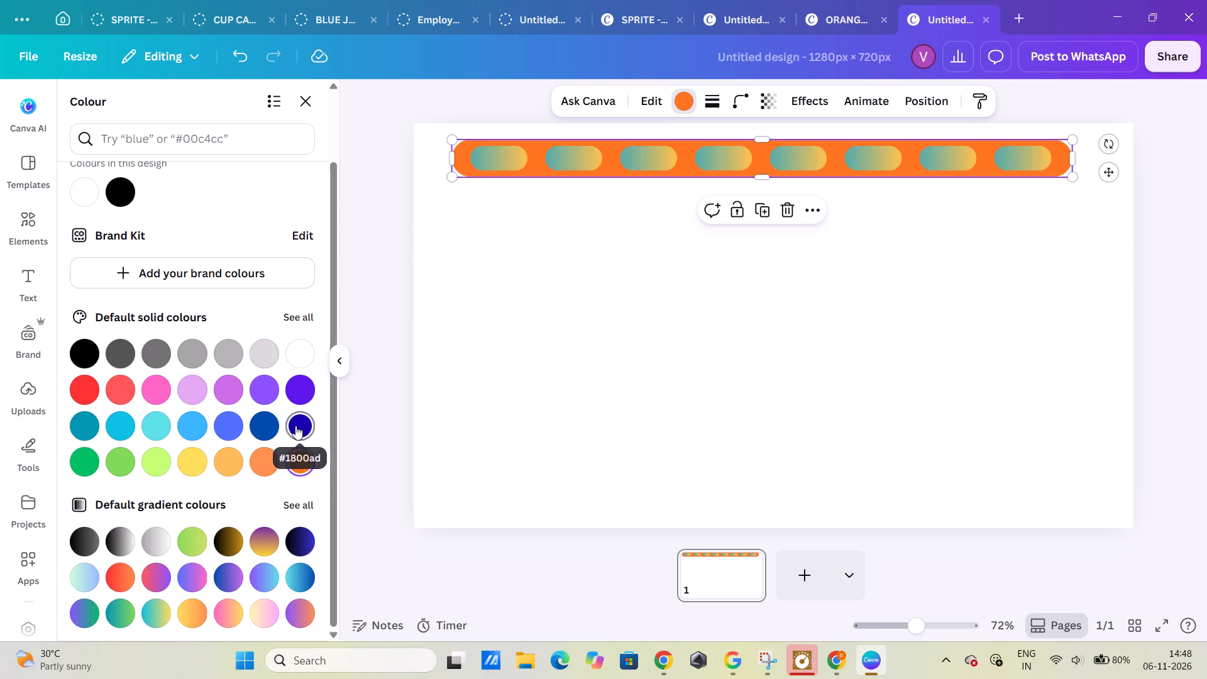
pyautogui.click(262, 417)
pyautogui.click(236, 463)
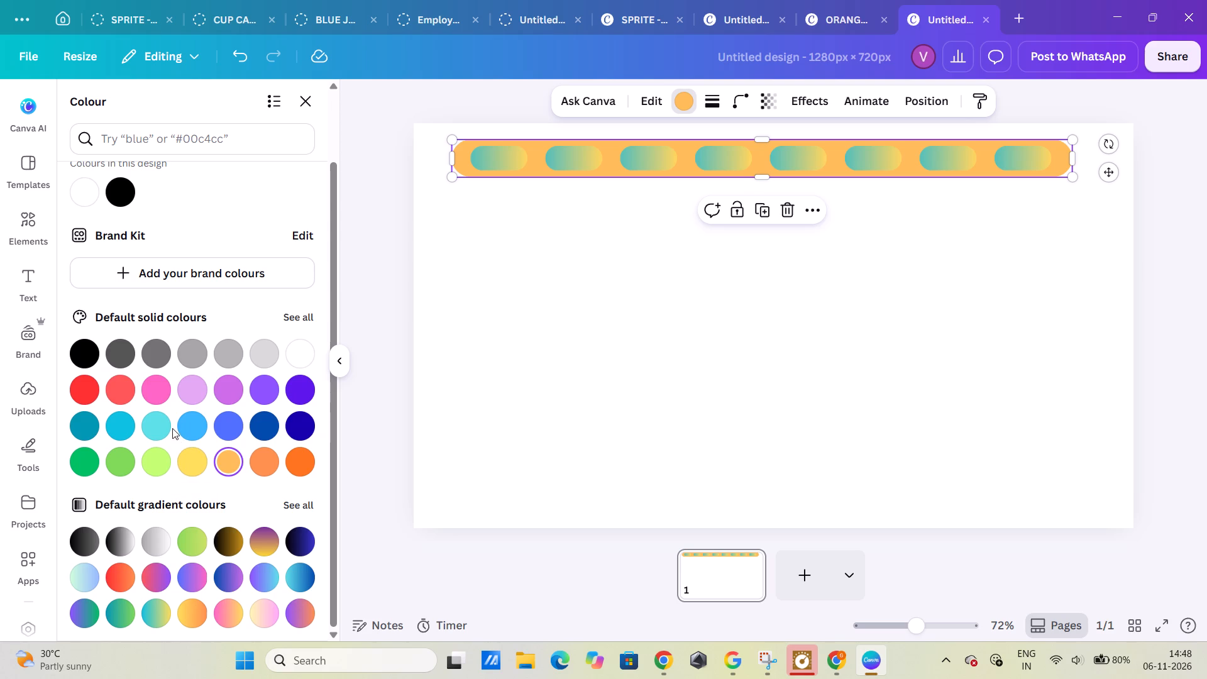
# Add a third colour to the first pill's teal-to-yellow gradient.
pyautogui.click(490, 157)
pyautogui.click(695, 102)
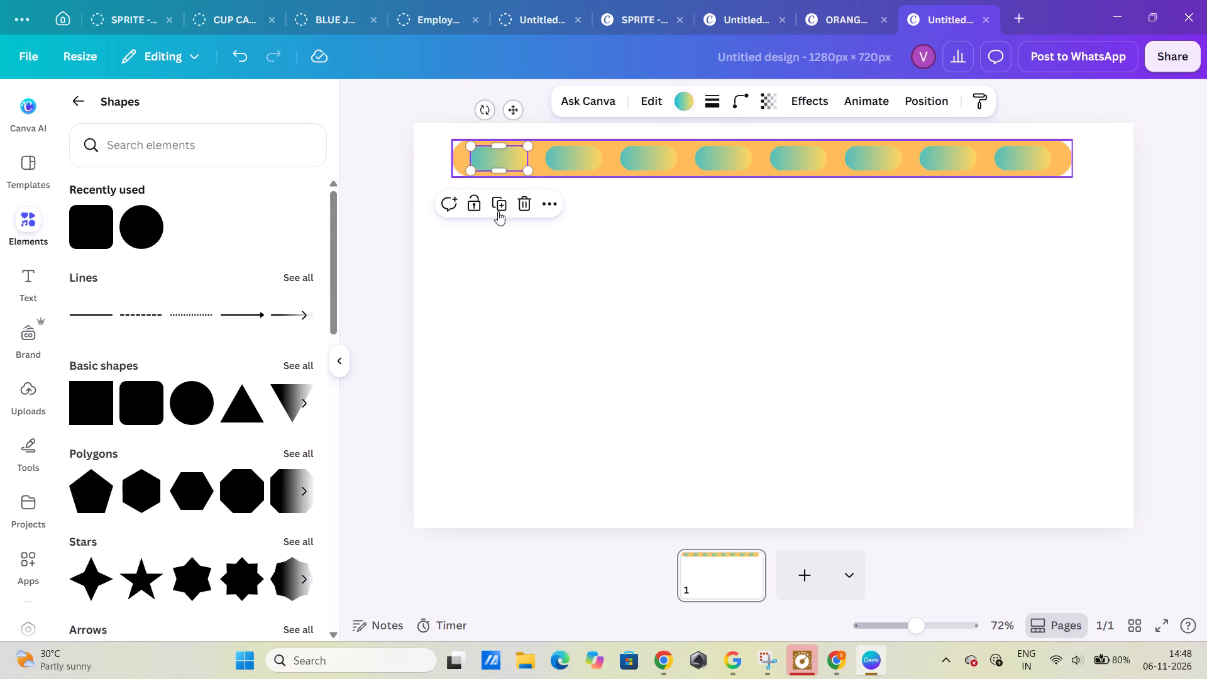
pyautogui.click(677, 102)
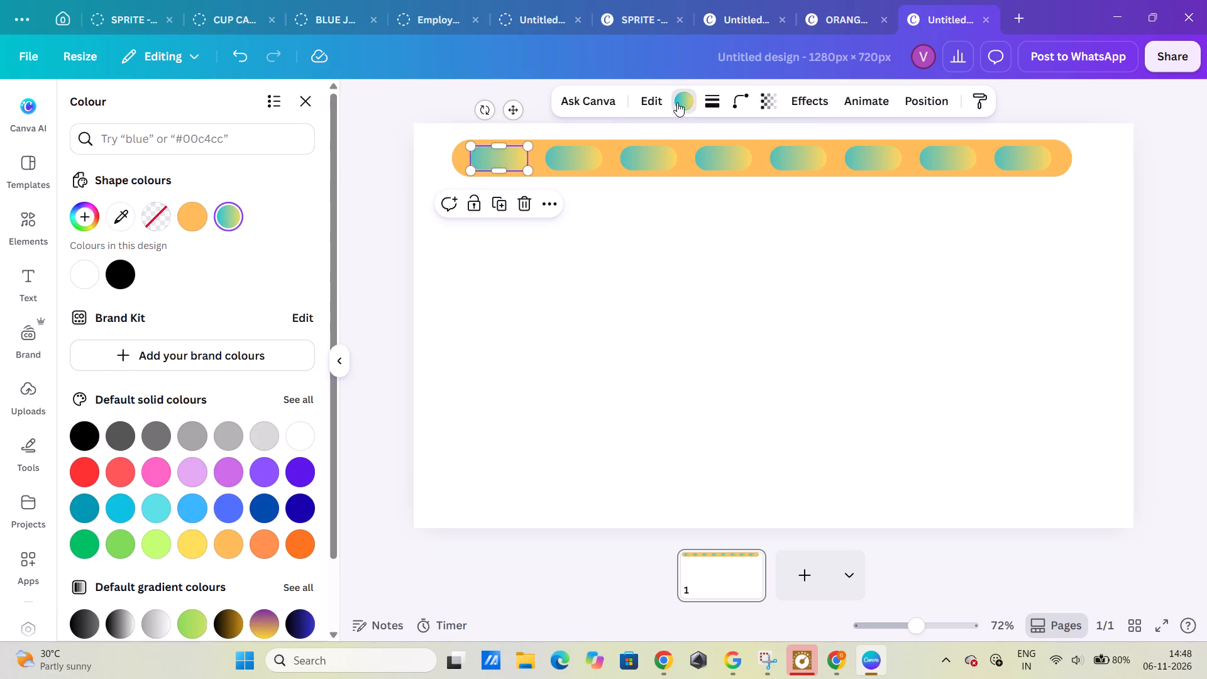
pyautogui.scroll(-5, 228, 476)
pyautogui.scroll(4, 226, 477)
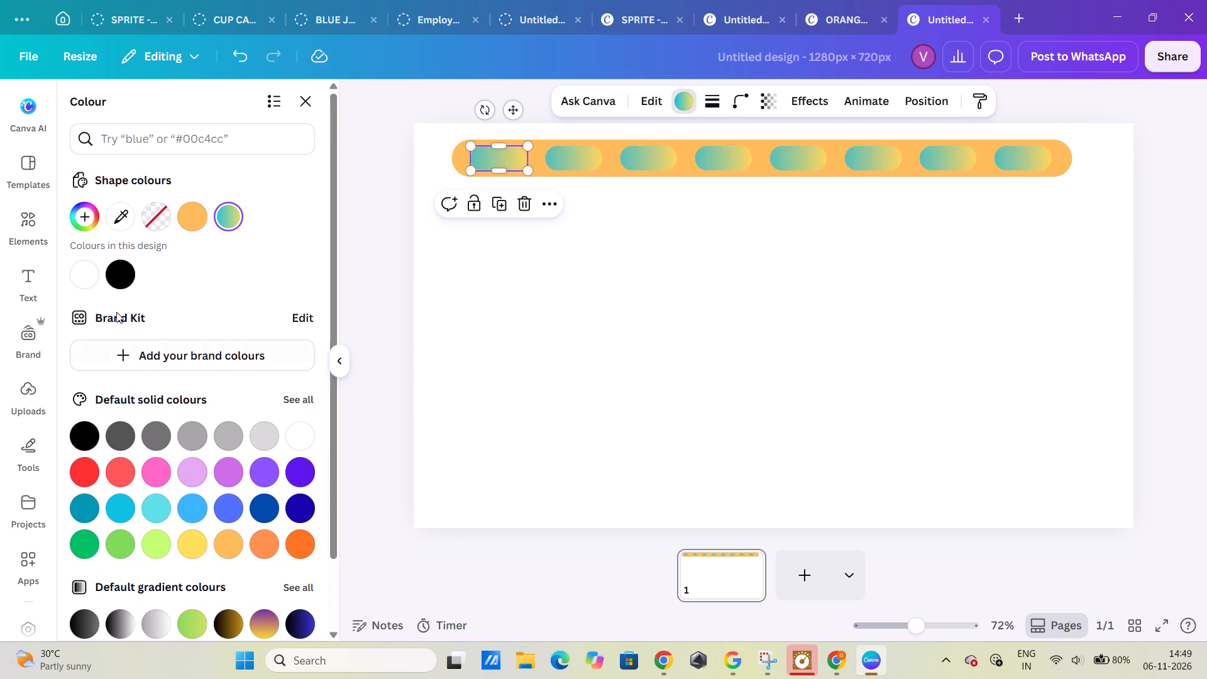
pyautogui.click(80, 221)
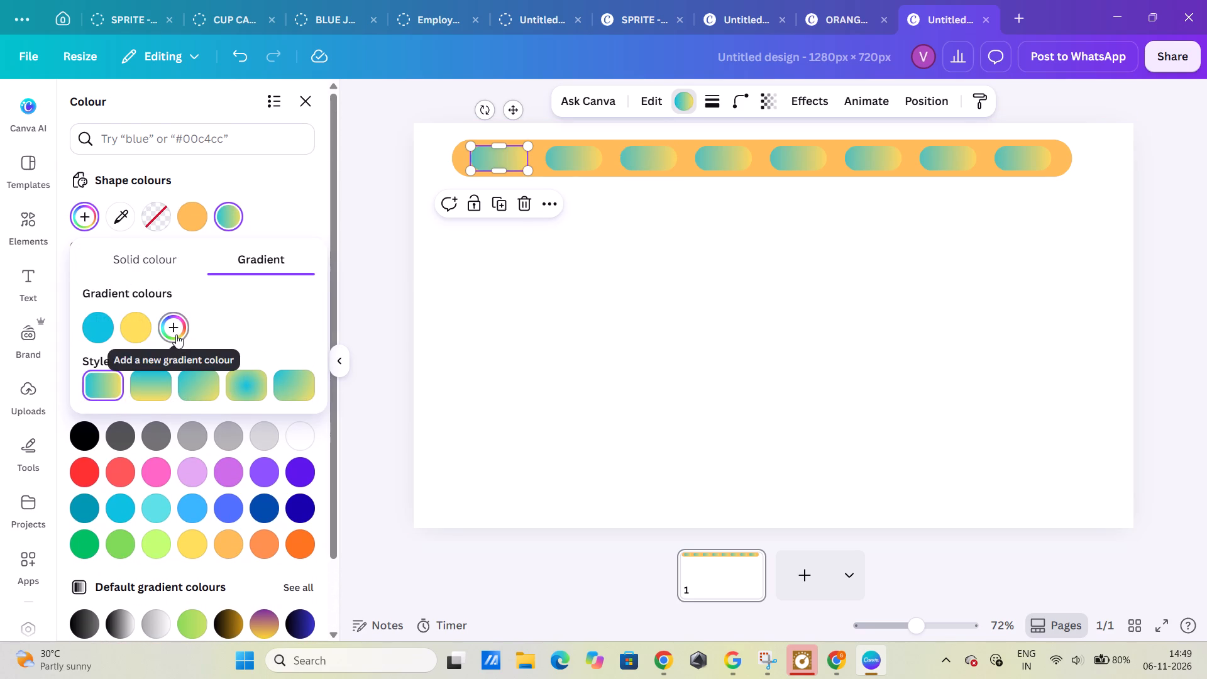
pyautogui.click(177, 333)
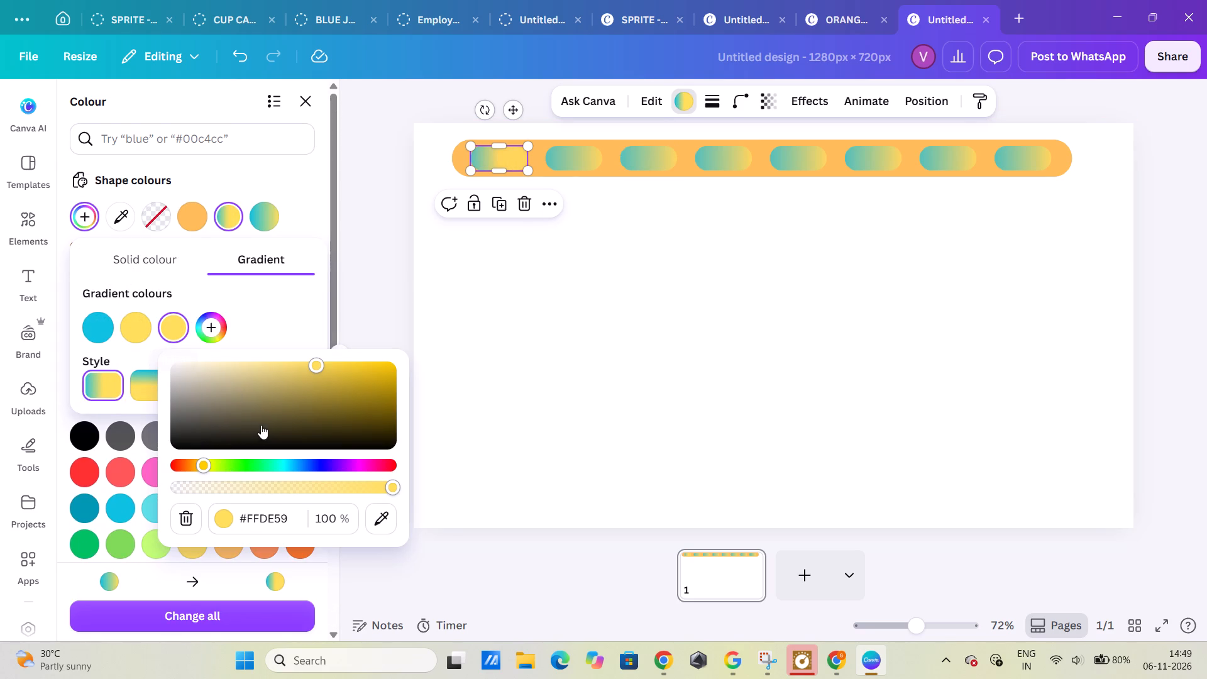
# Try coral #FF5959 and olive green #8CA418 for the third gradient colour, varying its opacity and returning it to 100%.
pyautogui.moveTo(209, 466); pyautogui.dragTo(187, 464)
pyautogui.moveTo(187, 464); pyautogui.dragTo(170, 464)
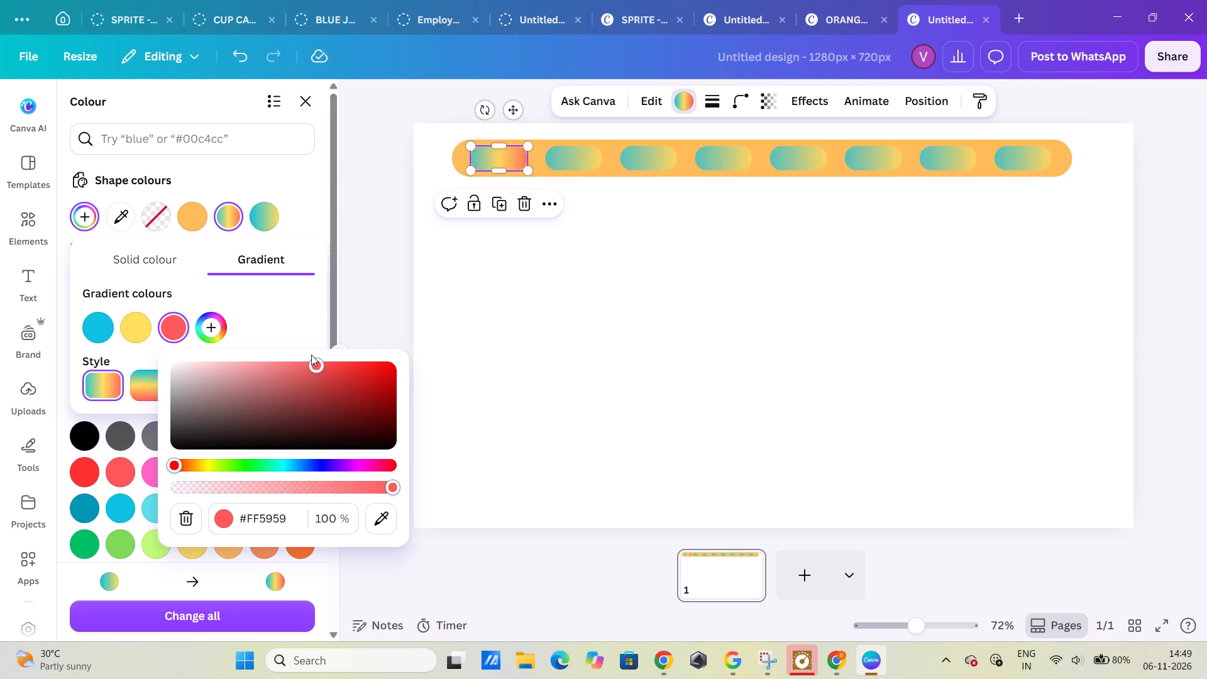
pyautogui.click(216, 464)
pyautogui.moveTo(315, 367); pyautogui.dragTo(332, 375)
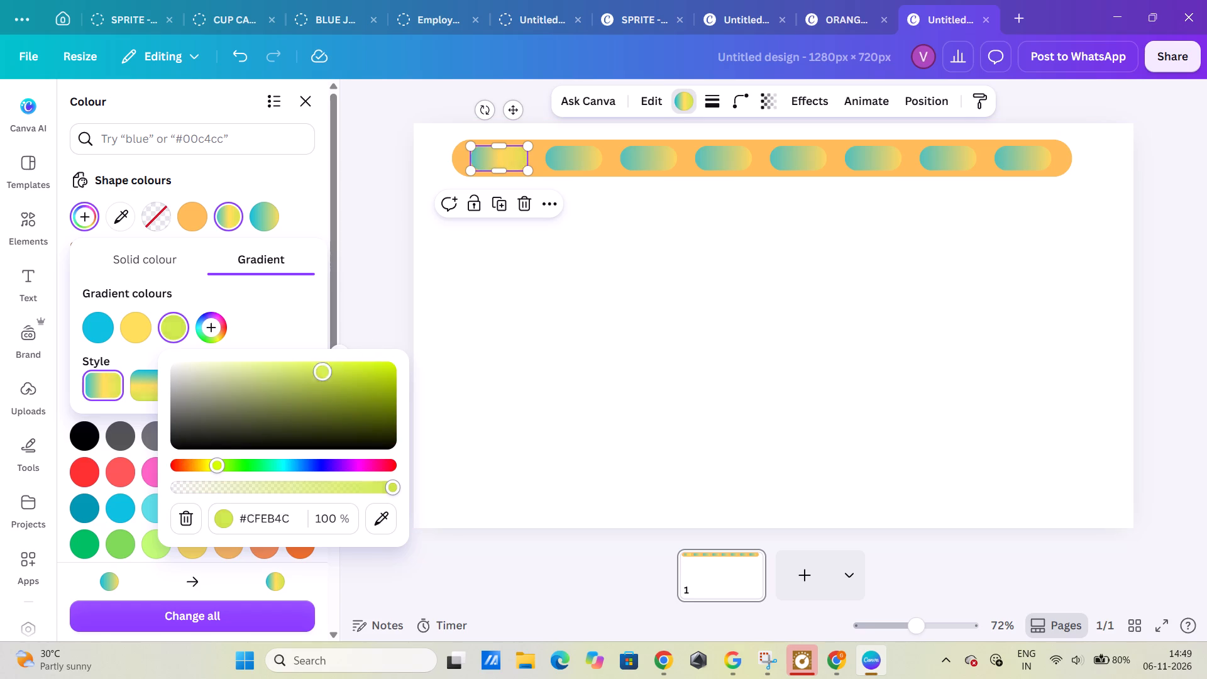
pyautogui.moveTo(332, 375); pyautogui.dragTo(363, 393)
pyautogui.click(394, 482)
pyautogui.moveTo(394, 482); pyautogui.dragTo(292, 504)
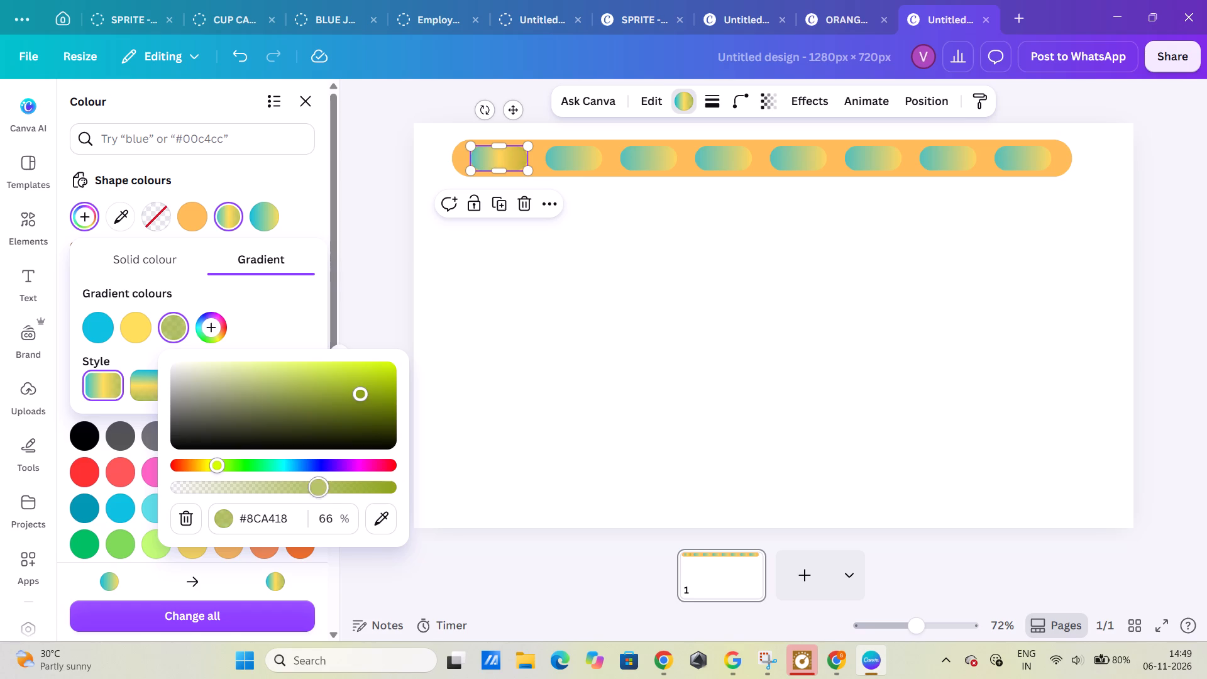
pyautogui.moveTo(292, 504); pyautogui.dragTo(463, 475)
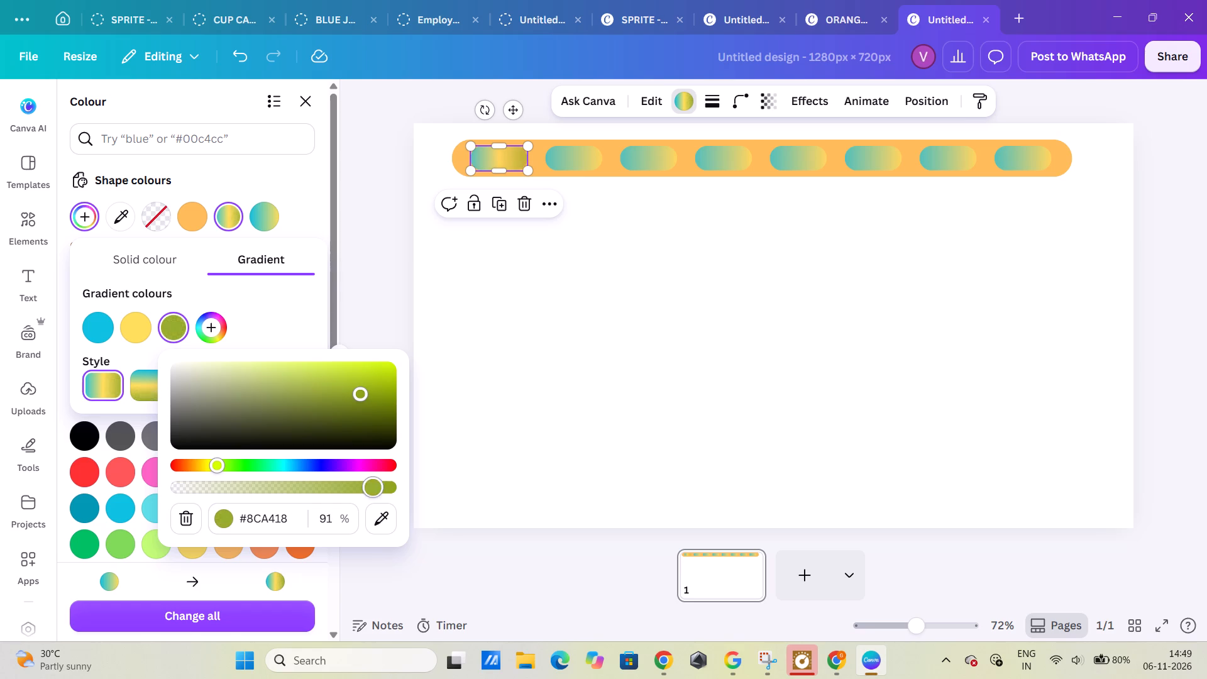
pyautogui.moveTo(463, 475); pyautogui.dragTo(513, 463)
# Set the third gradient colour of the first pill to pure red, #FF0000.
pyautogui.moveTo(218, 462); pyautogui.dragTo(336, 469)
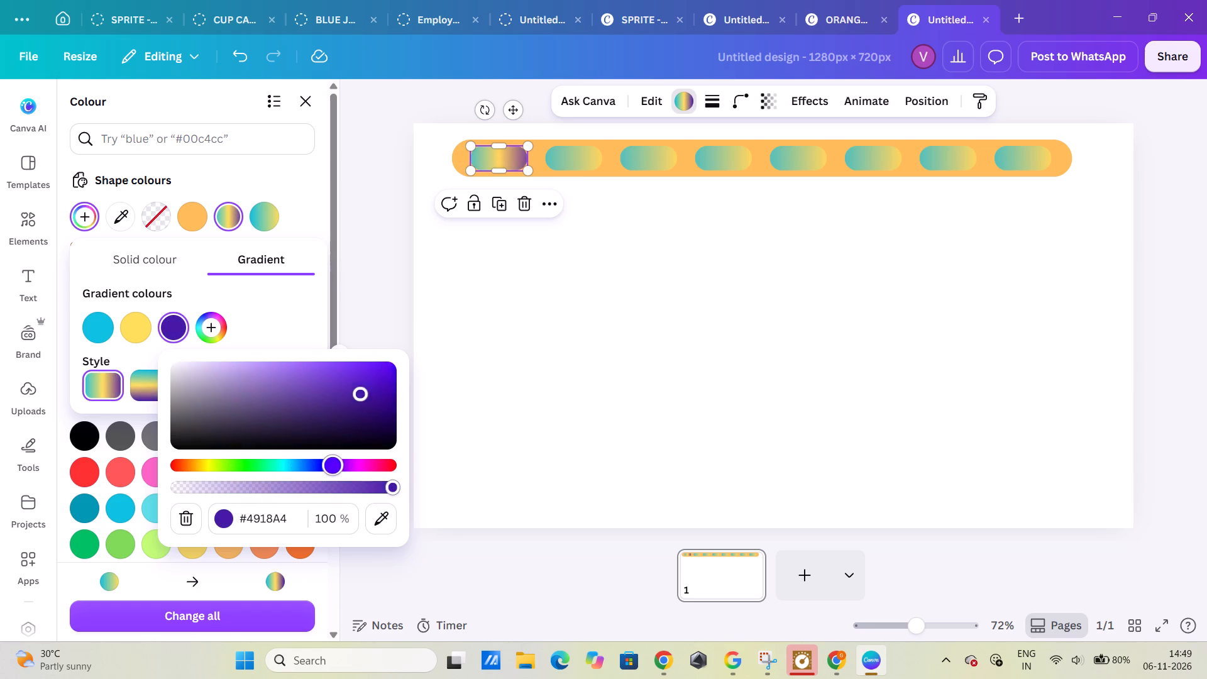
pyautogui.moveTo(336, 469); pyautogui.dragTo(390, 469)
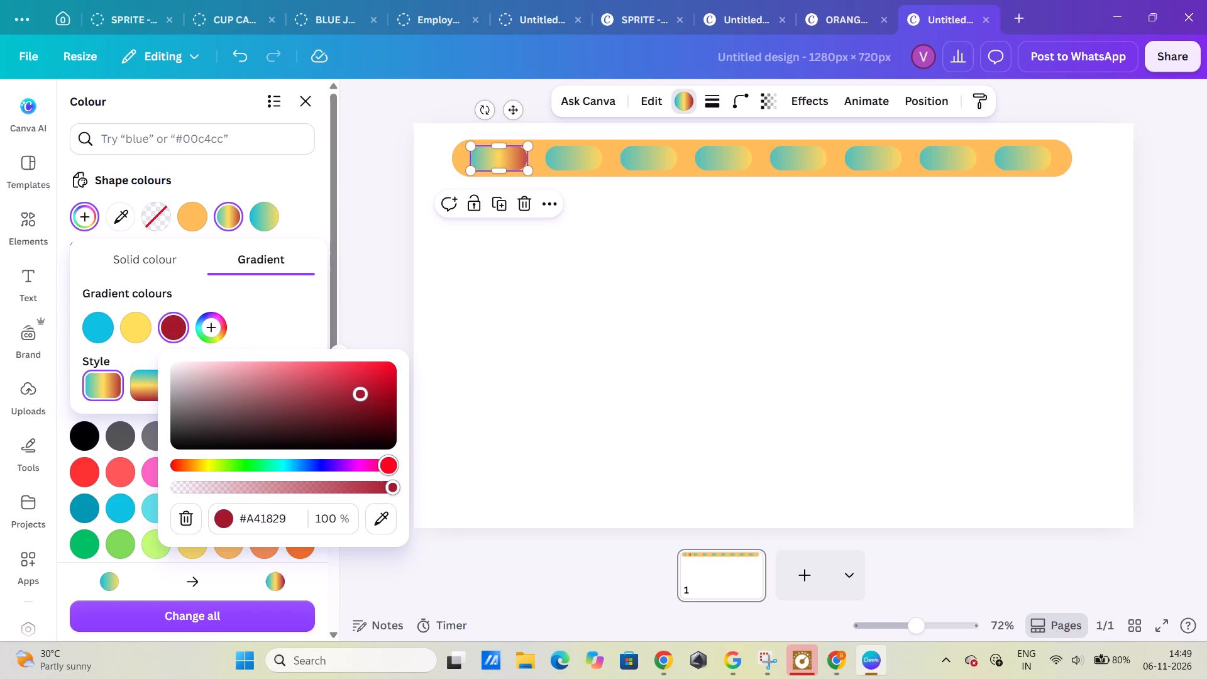
pyautogui.moveTo(390, 469); pyautogui.dragTo(392, 469)
pyautogui.moveTo(362, 389); pyautogui.dragTo(400, 352)
pyautogui.moveTo(388, 468); pyautogui.dragTo(0, 549)
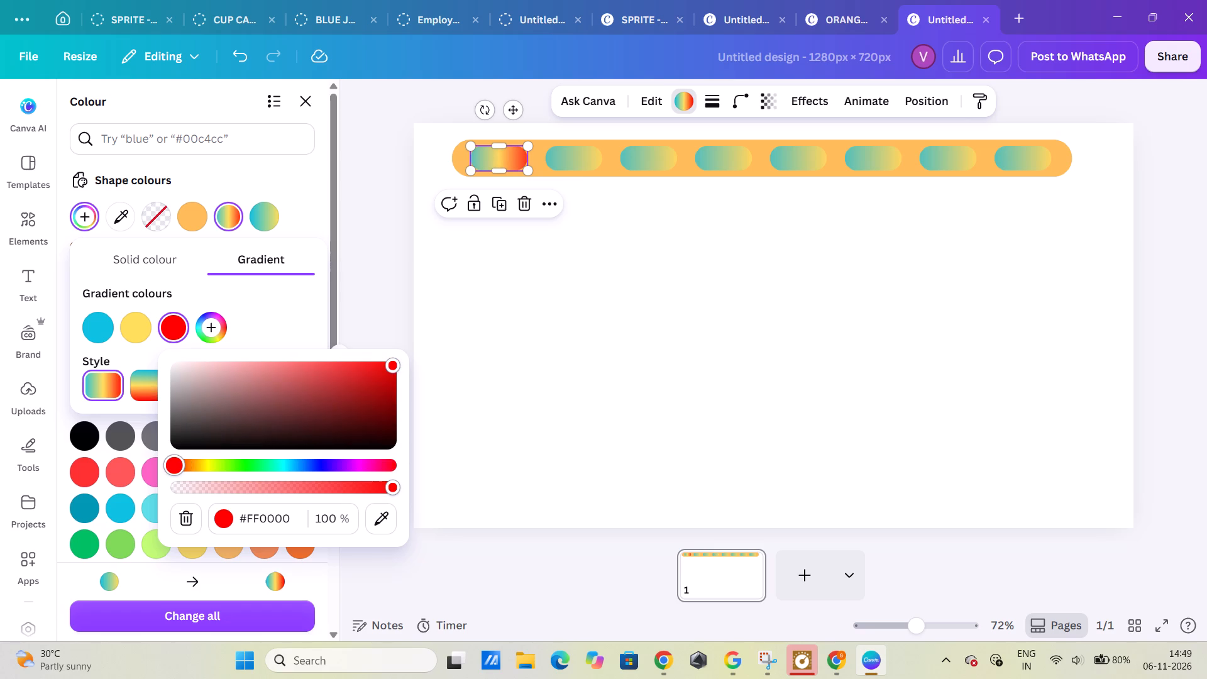
pyautogui.moveTo(0, 549); pyautogui.dragTo(0, 550)
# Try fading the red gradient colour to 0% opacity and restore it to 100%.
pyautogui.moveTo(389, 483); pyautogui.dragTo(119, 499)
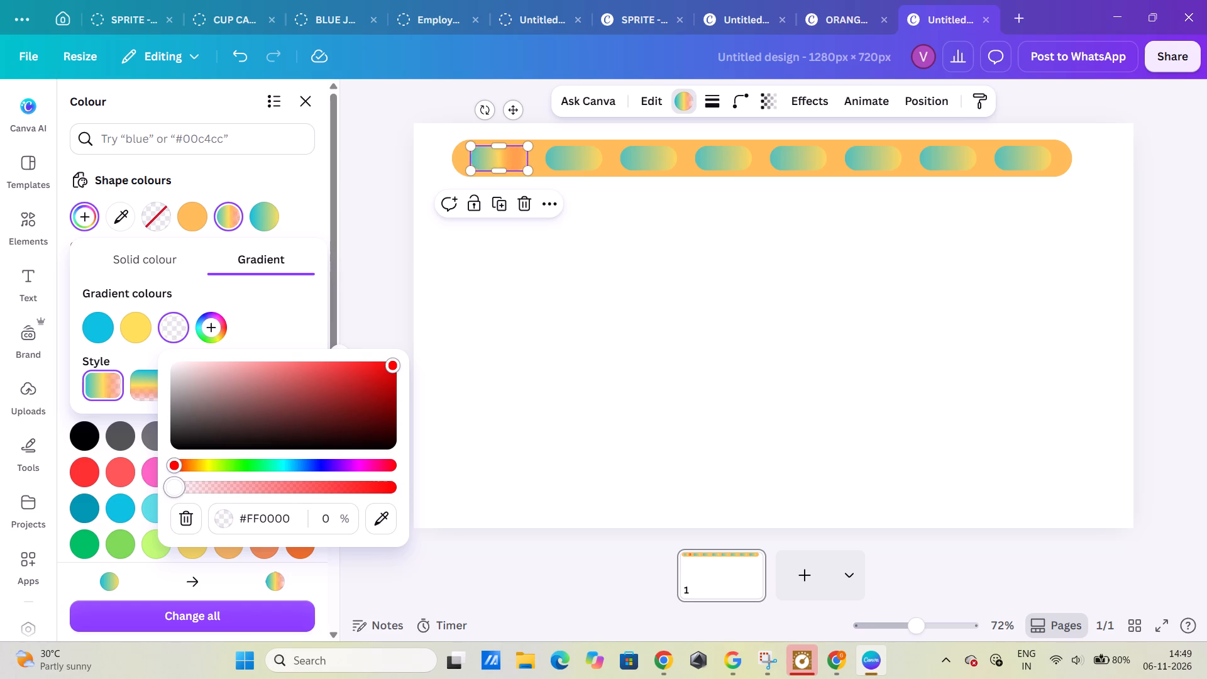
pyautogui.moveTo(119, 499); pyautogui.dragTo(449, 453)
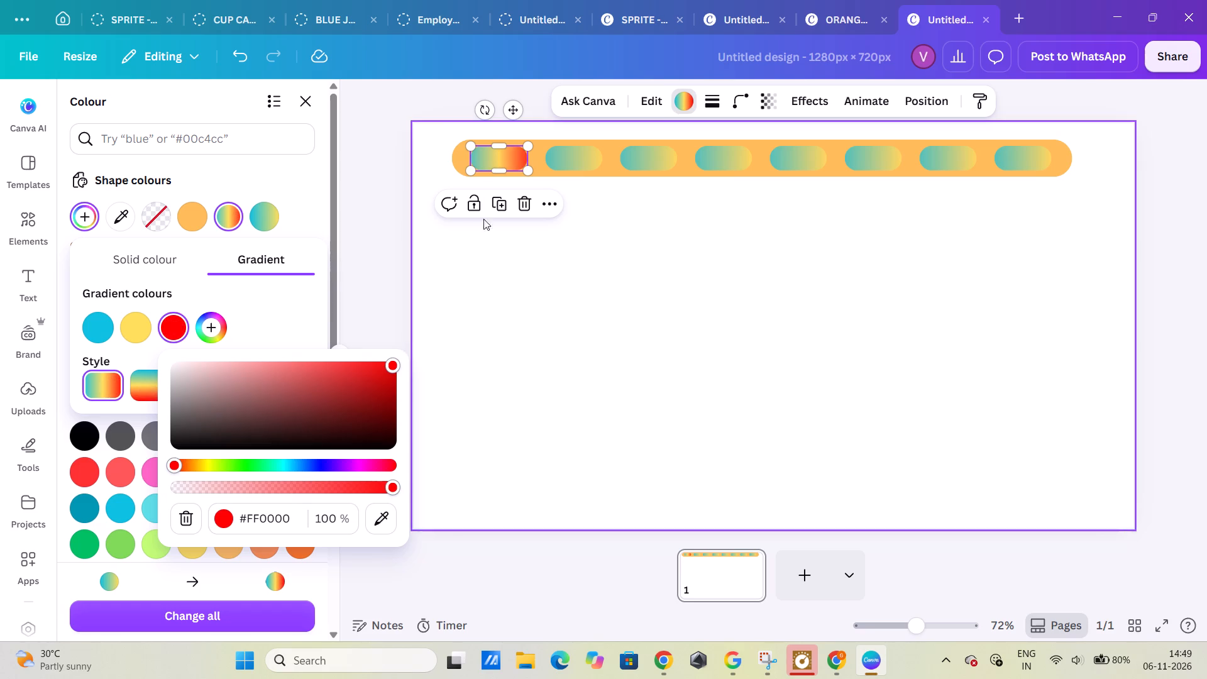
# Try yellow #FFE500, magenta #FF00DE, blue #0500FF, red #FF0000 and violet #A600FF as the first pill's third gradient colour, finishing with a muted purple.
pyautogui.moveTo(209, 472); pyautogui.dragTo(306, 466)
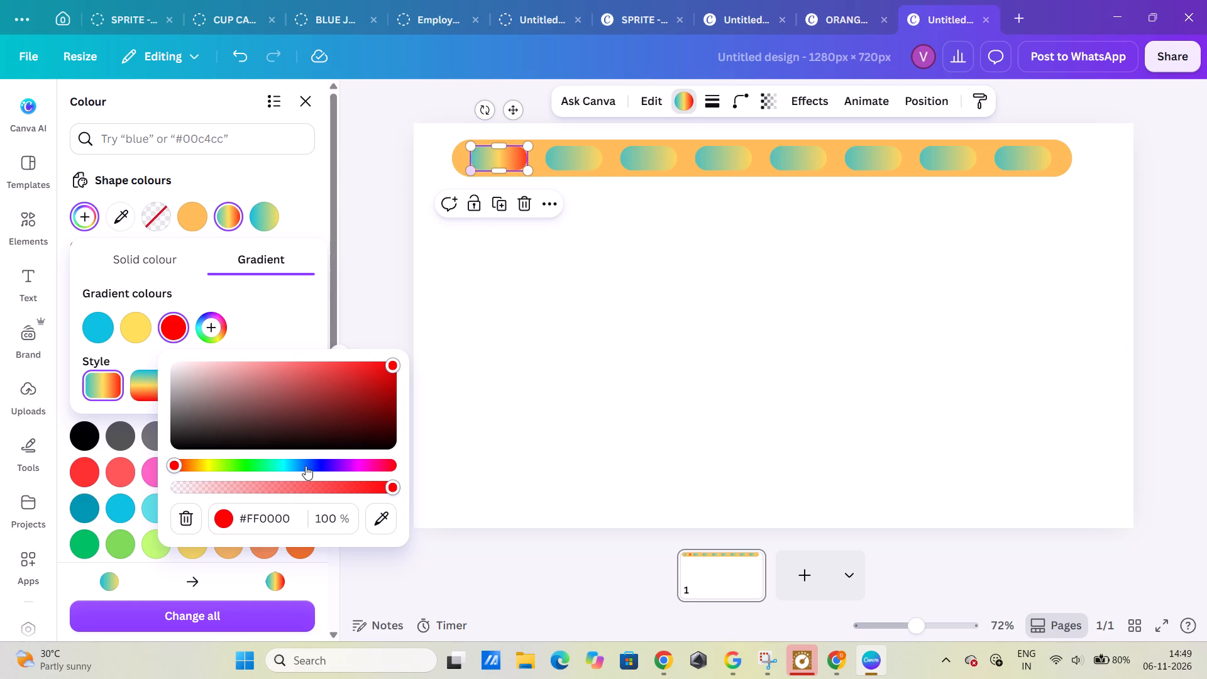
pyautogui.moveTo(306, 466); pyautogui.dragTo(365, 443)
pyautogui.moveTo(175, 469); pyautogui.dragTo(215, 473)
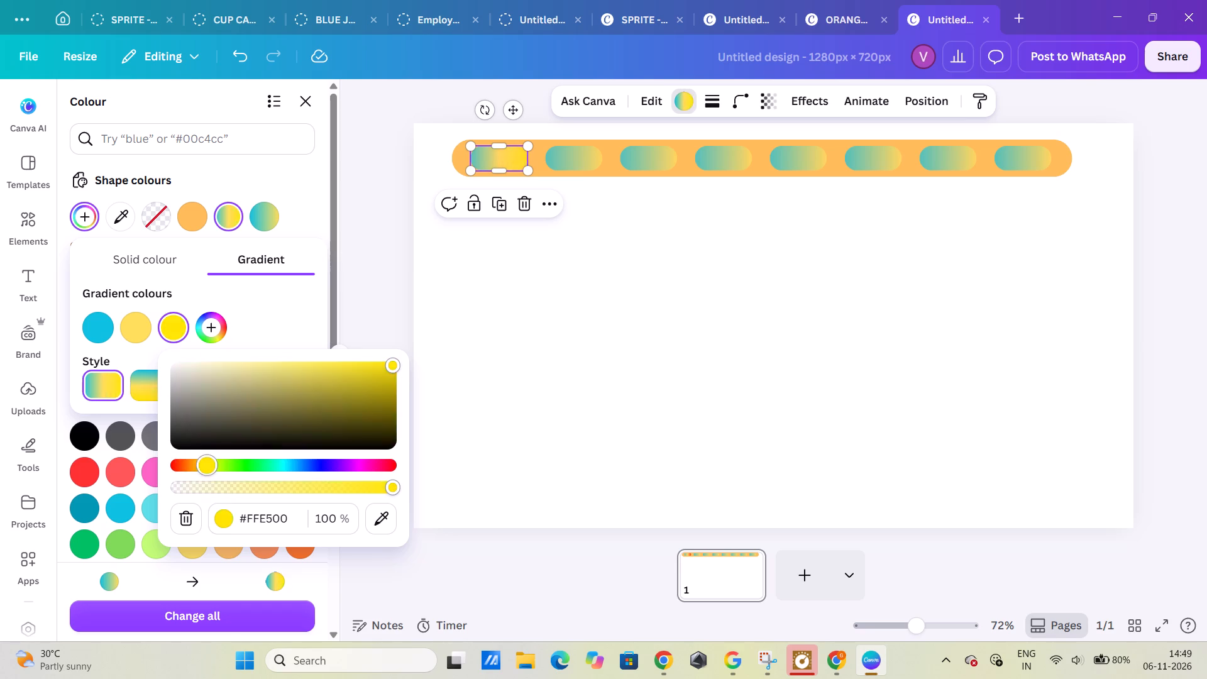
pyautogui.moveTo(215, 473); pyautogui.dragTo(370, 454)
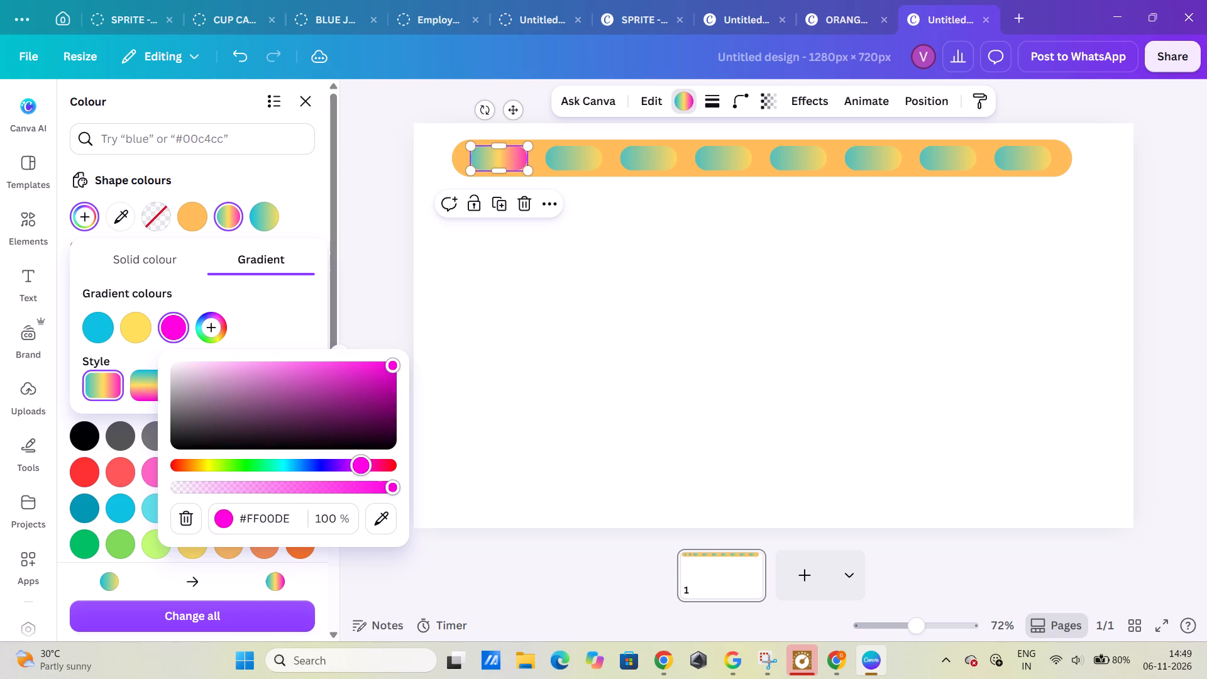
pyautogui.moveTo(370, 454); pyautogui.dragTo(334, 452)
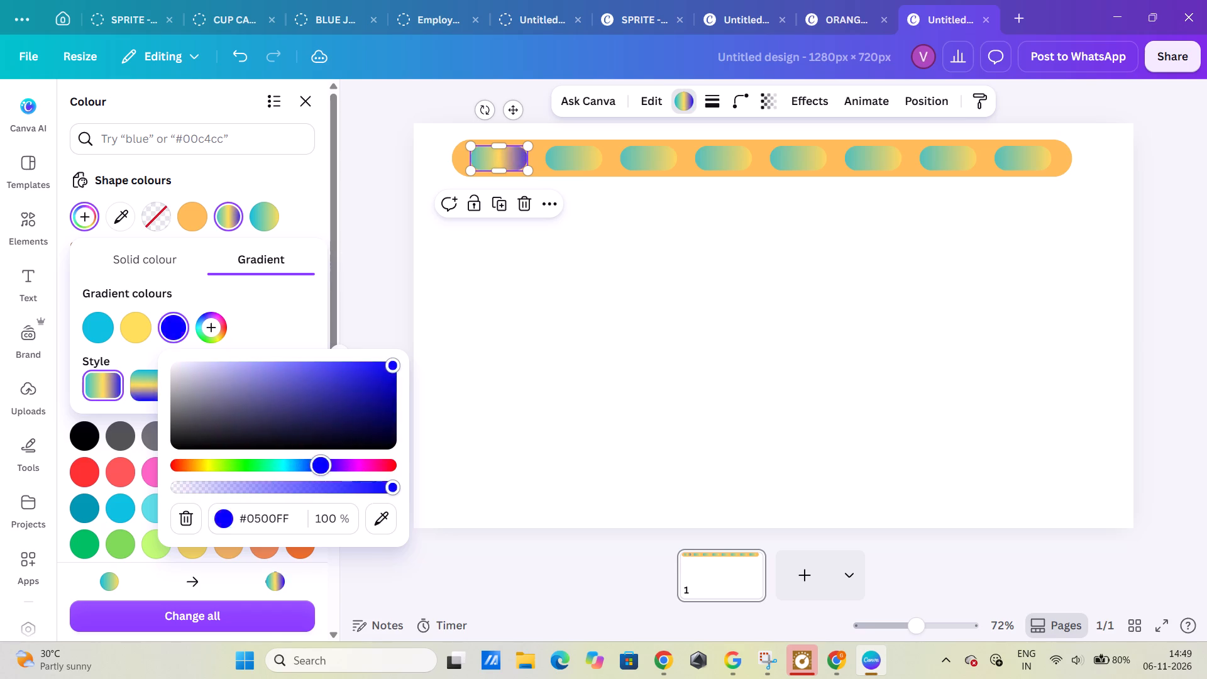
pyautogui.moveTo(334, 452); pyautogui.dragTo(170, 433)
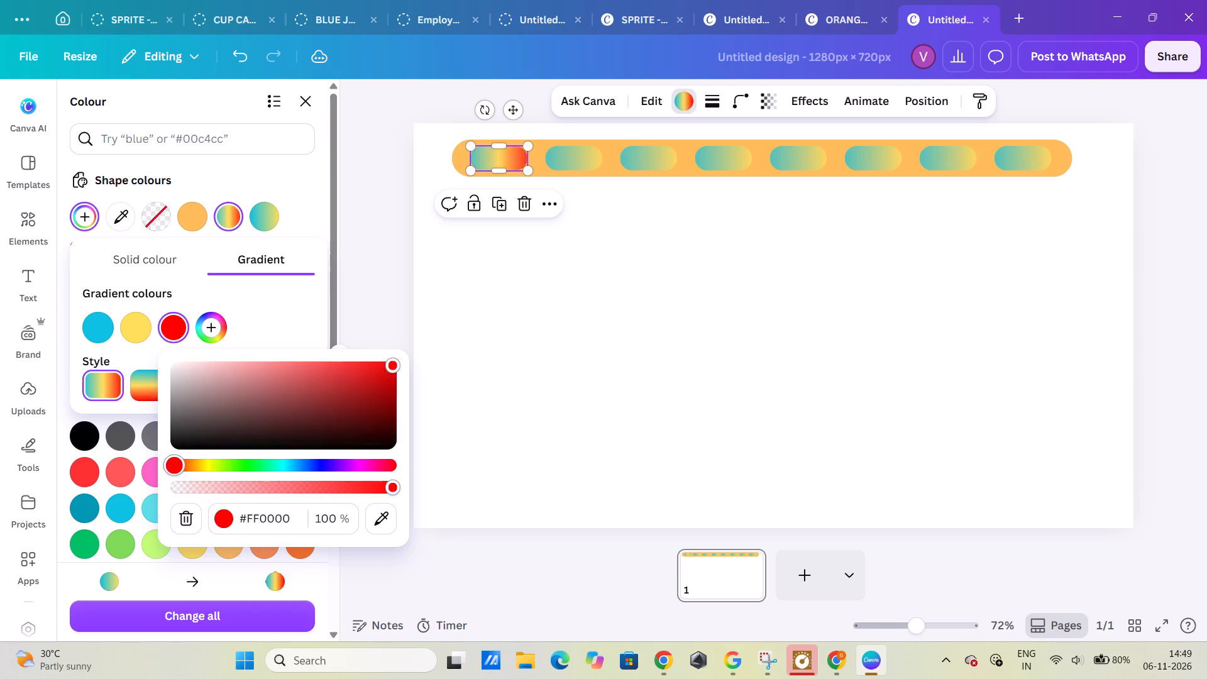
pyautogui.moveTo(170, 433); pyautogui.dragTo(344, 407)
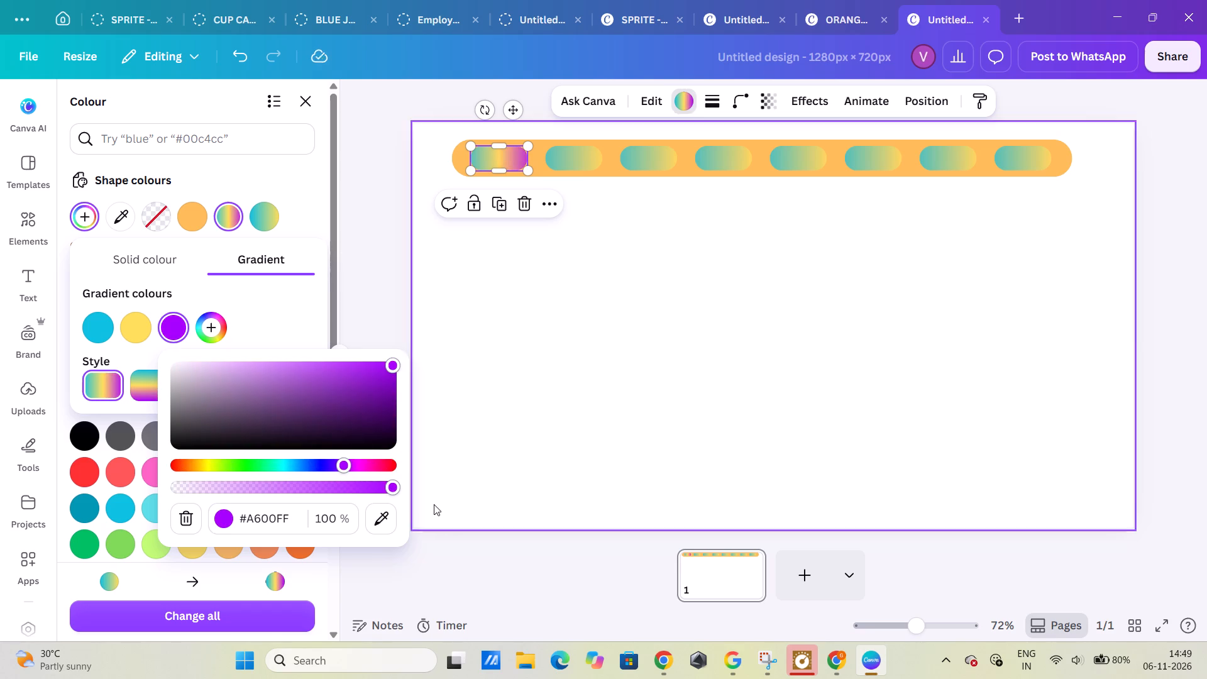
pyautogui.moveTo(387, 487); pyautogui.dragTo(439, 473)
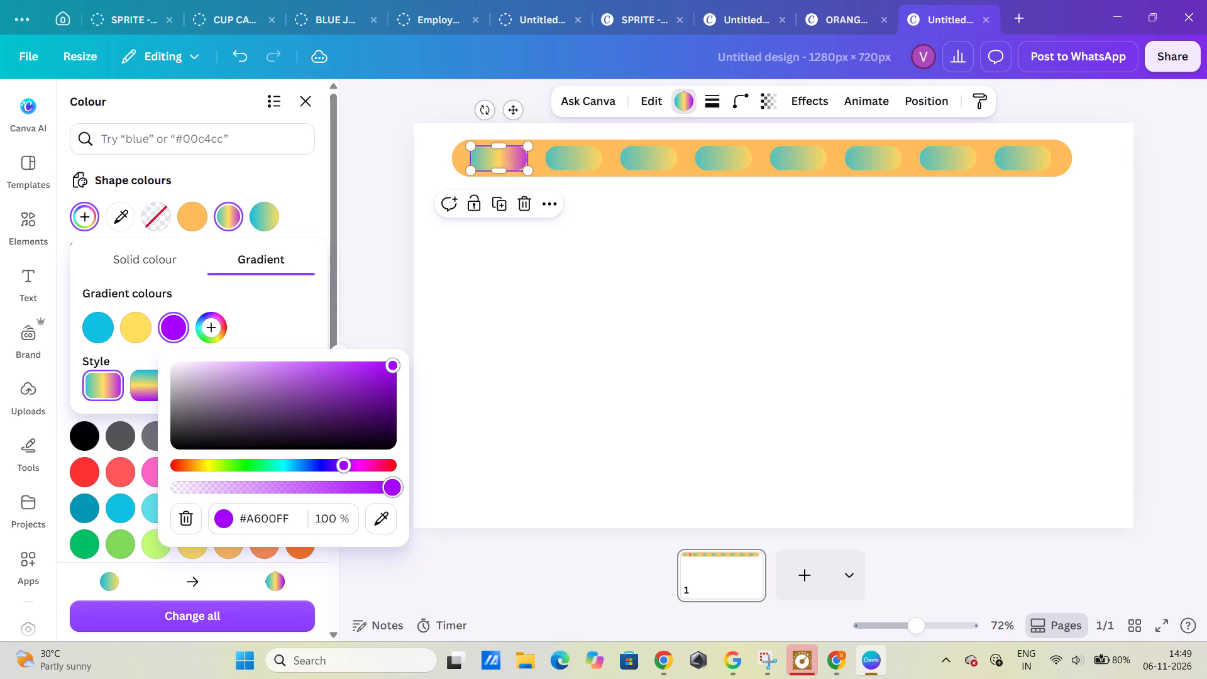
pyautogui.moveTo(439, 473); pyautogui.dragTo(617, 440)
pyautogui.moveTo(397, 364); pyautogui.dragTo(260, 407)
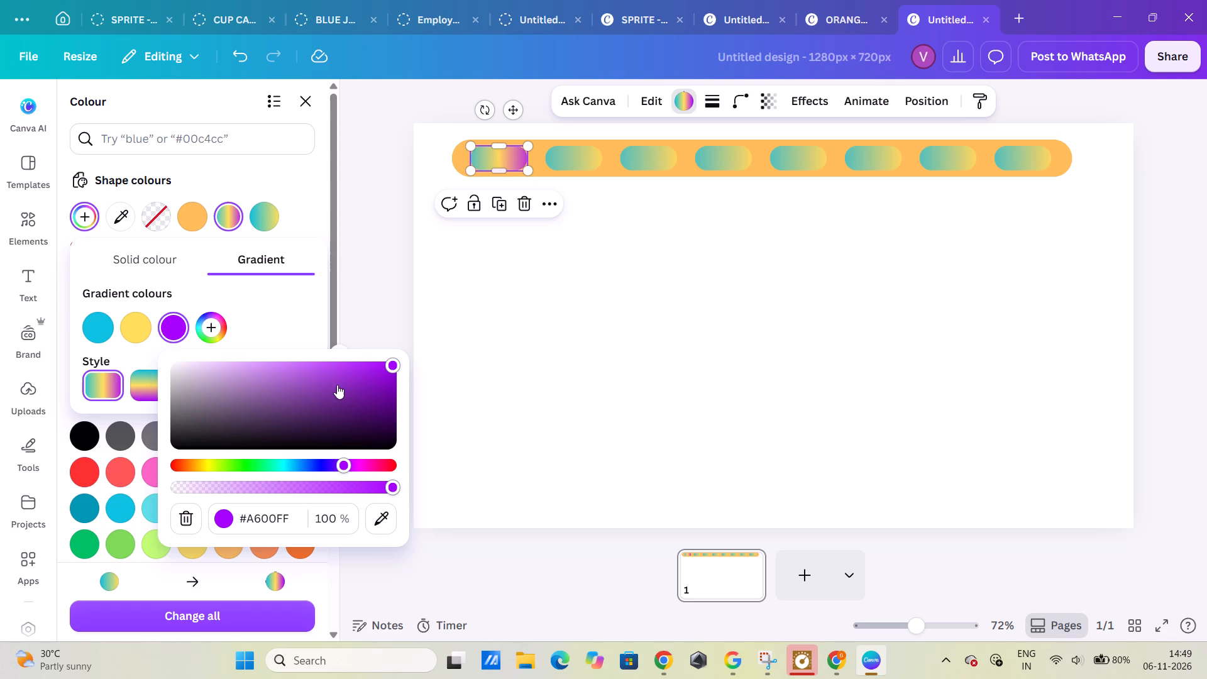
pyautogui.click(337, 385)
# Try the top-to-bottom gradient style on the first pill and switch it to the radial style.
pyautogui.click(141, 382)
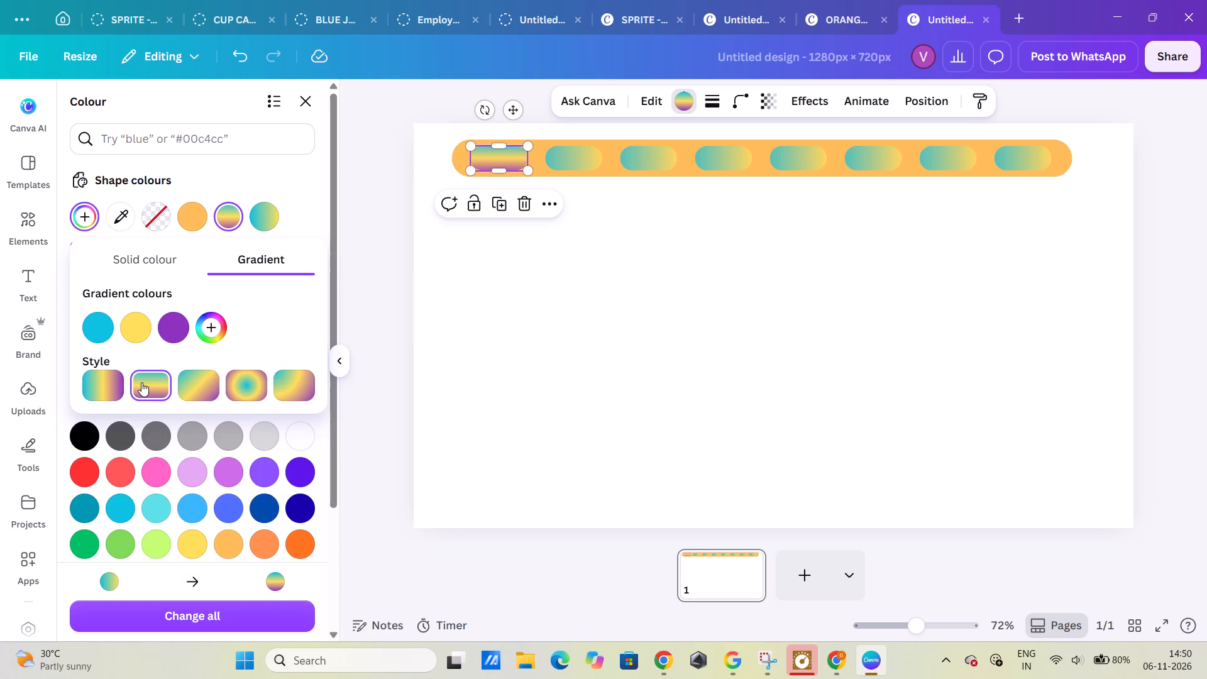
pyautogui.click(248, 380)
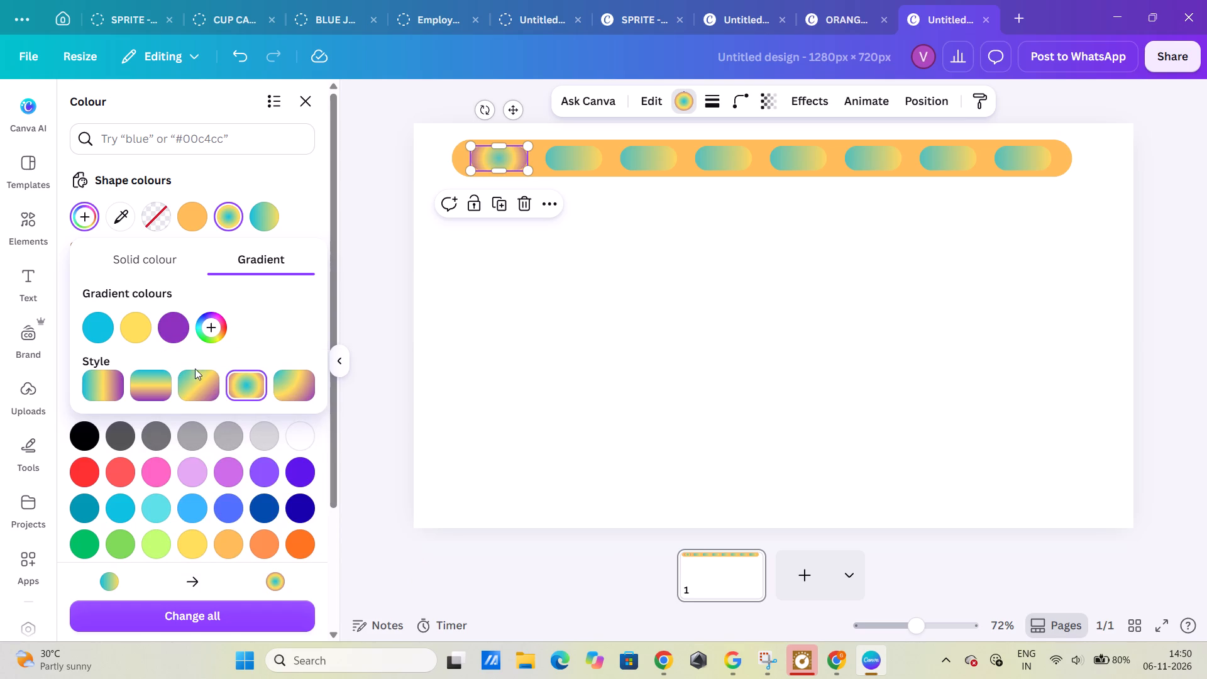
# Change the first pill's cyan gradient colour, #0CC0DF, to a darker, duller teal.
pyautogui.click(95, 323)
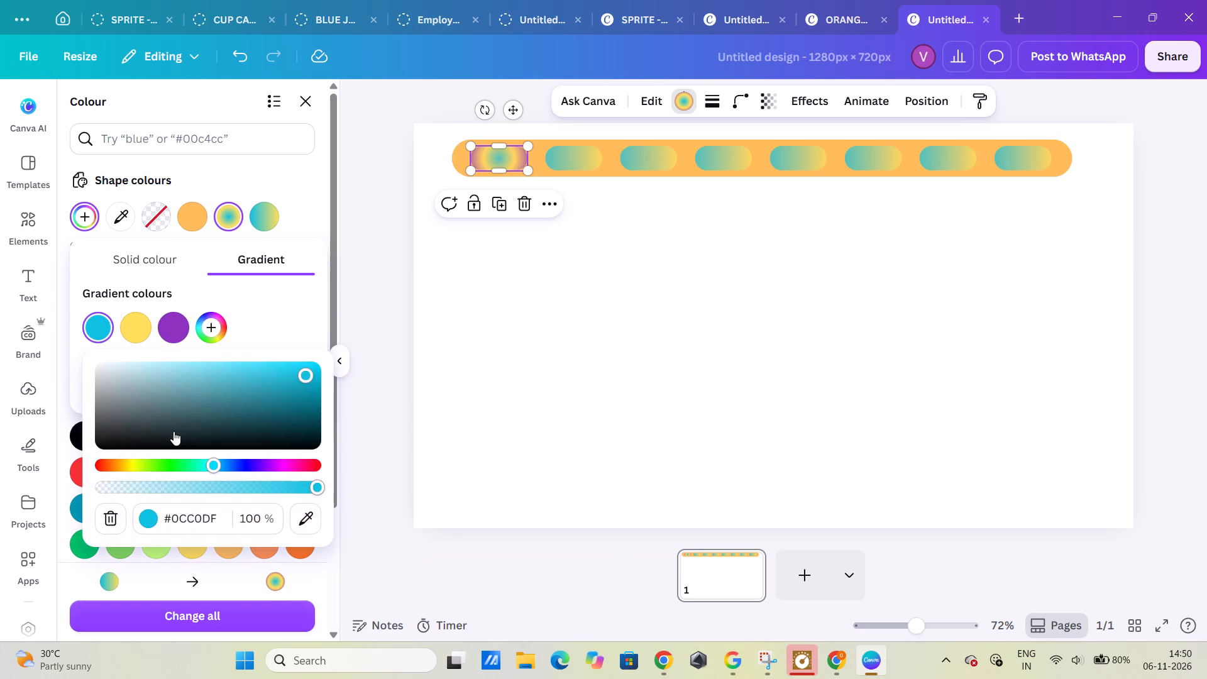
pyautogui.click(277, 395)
# Fill the page background with the default black-to-grey gradient.
pyautogui.click(464, 290)
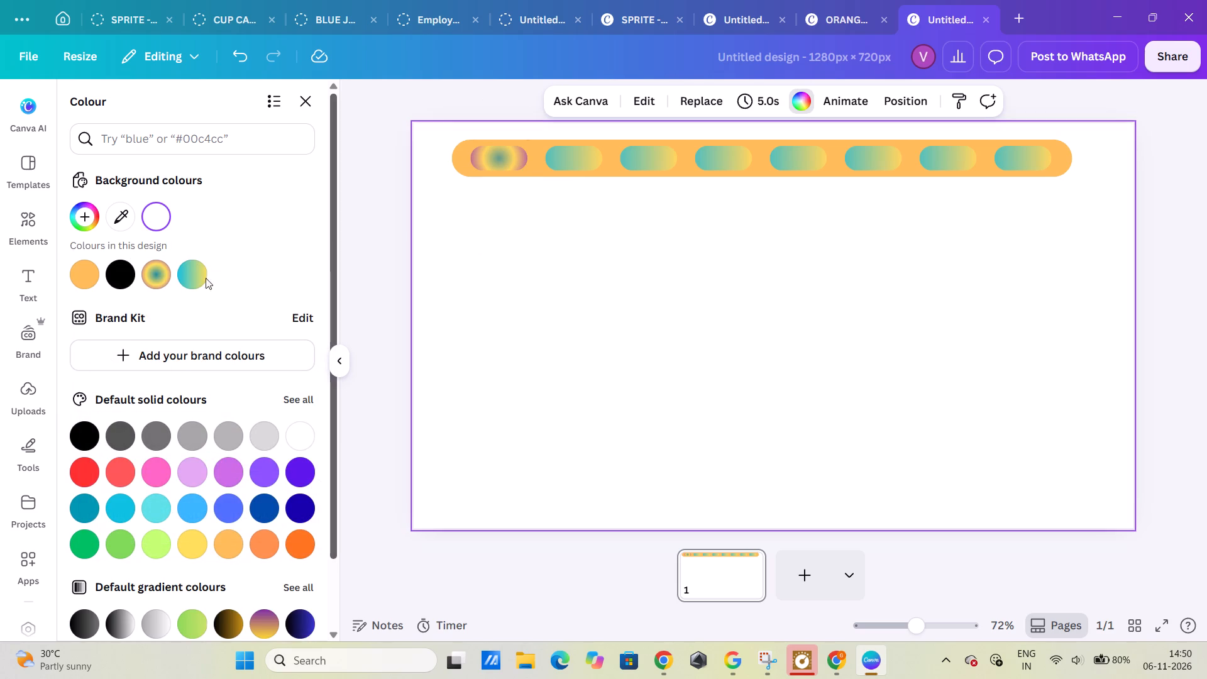
pyautogui.scroll(-3, 128, 356)
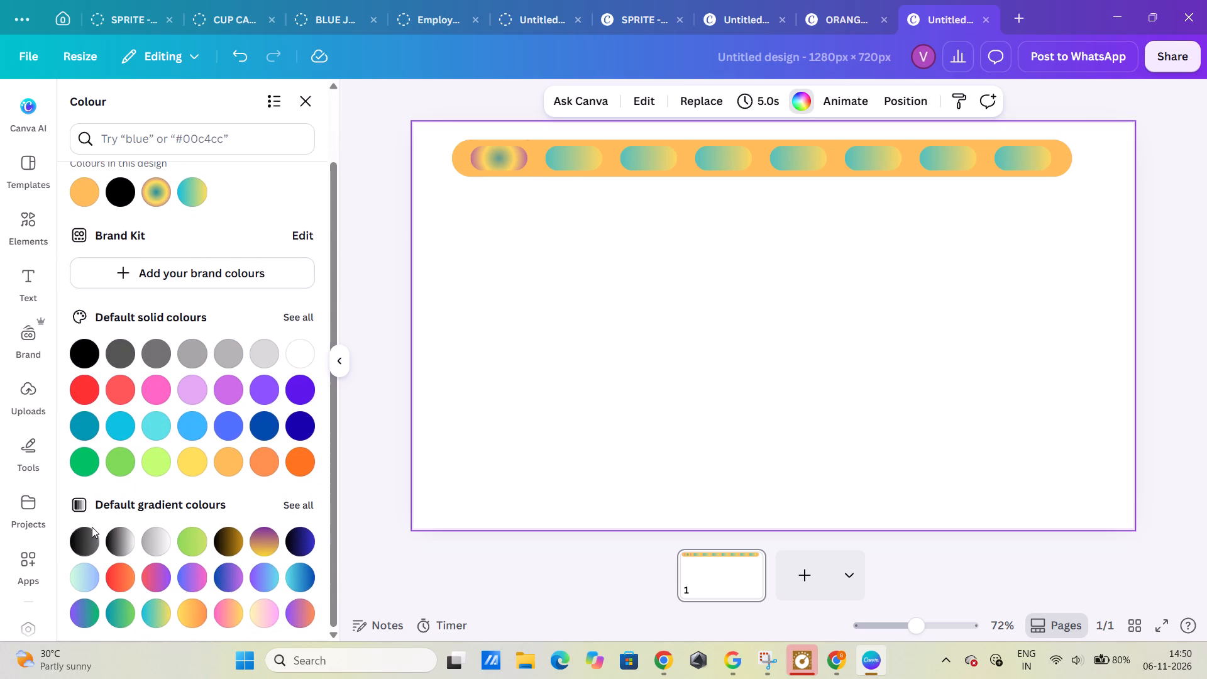
pyautogui.click(91, 548)
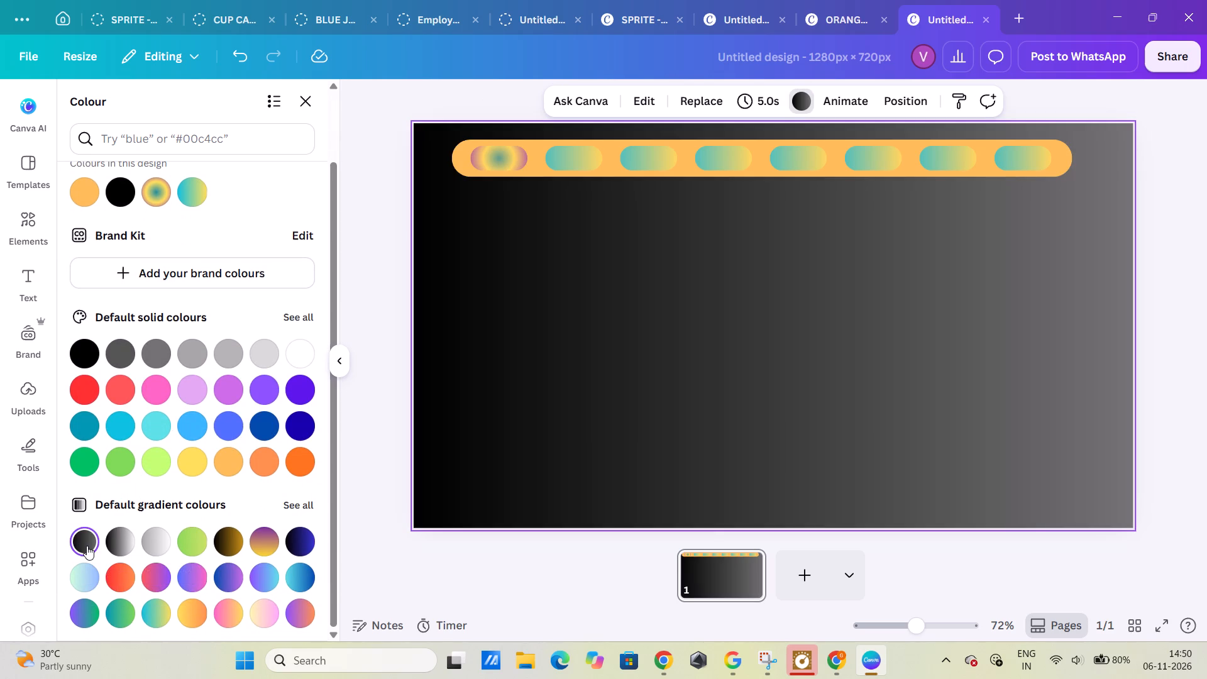
# Recolour the first pill on the orange bar with the design's solid black.
pyautogui.click(498, 153)
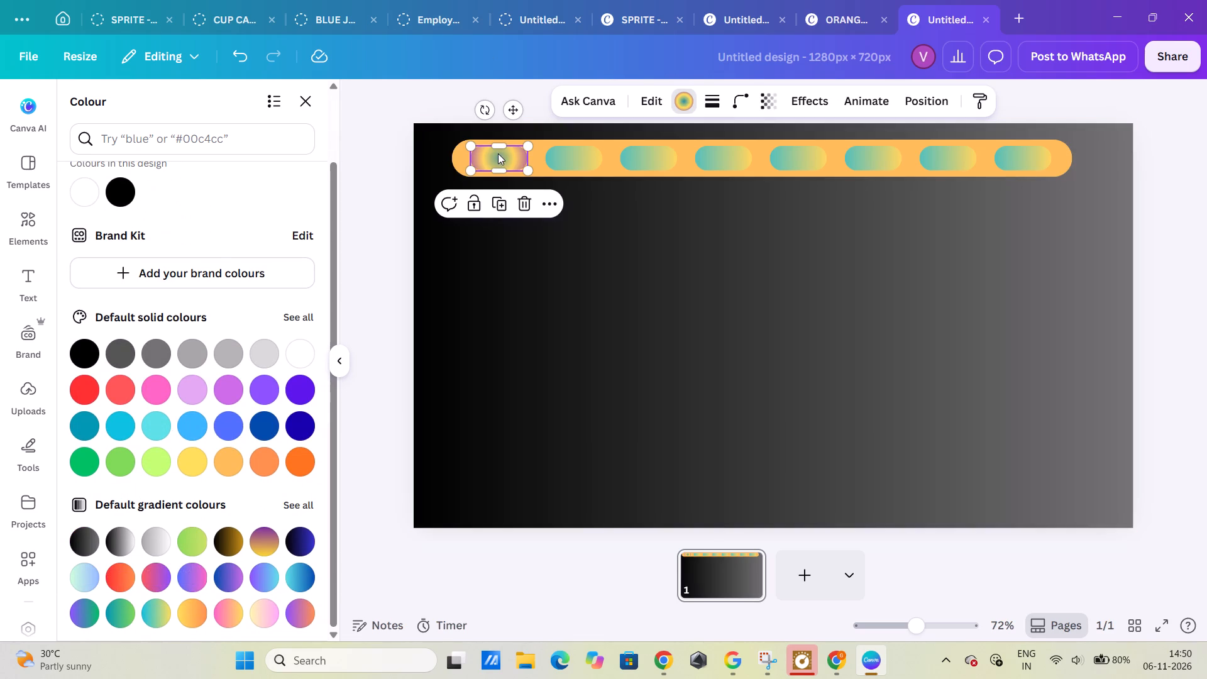
pyautogui.click(676, 106)
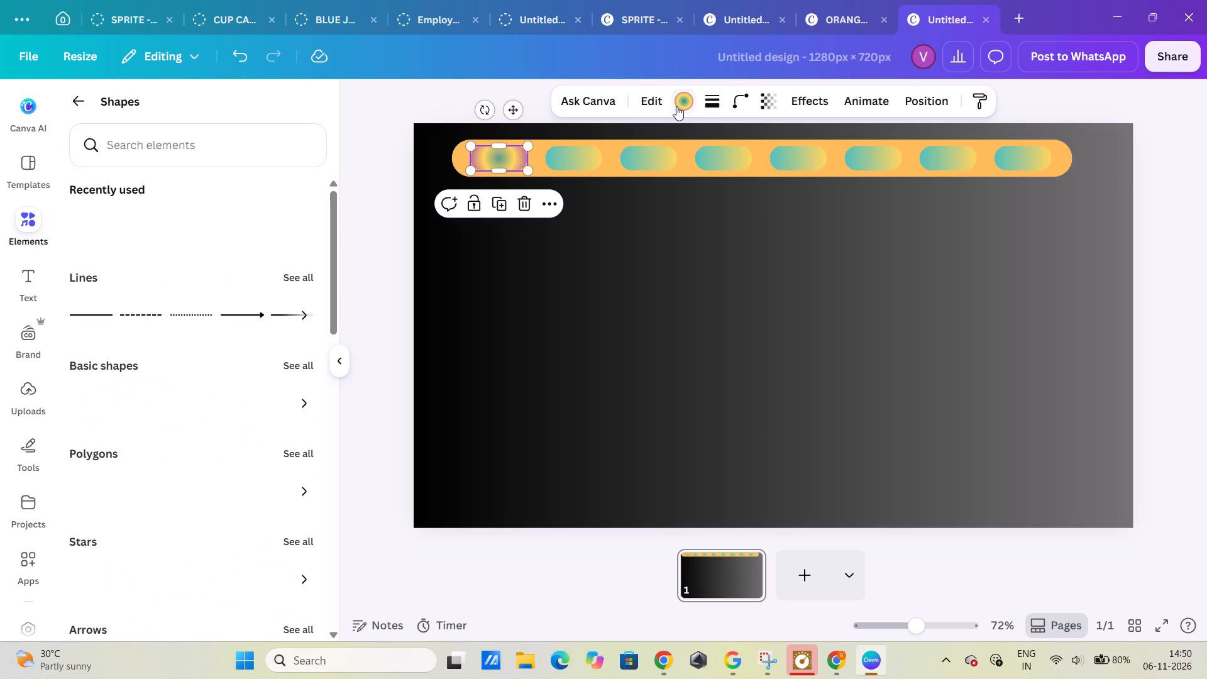
pyautogui.click(676, 106)
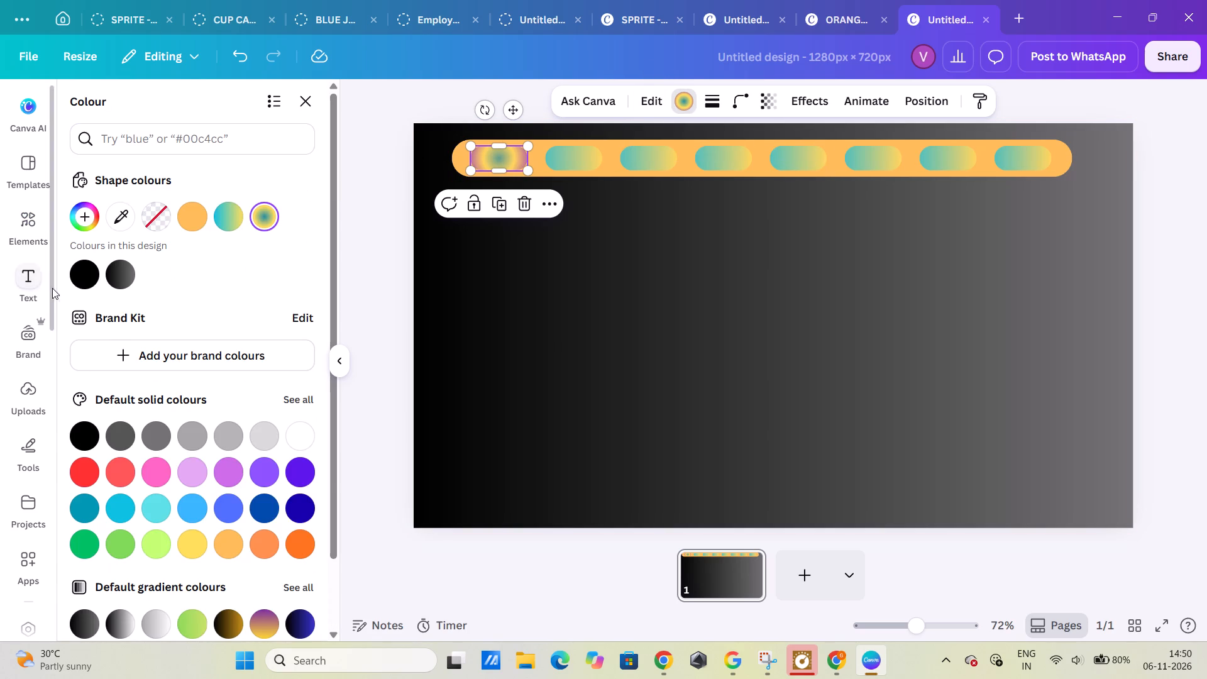
pyautogui.click(77, 280)
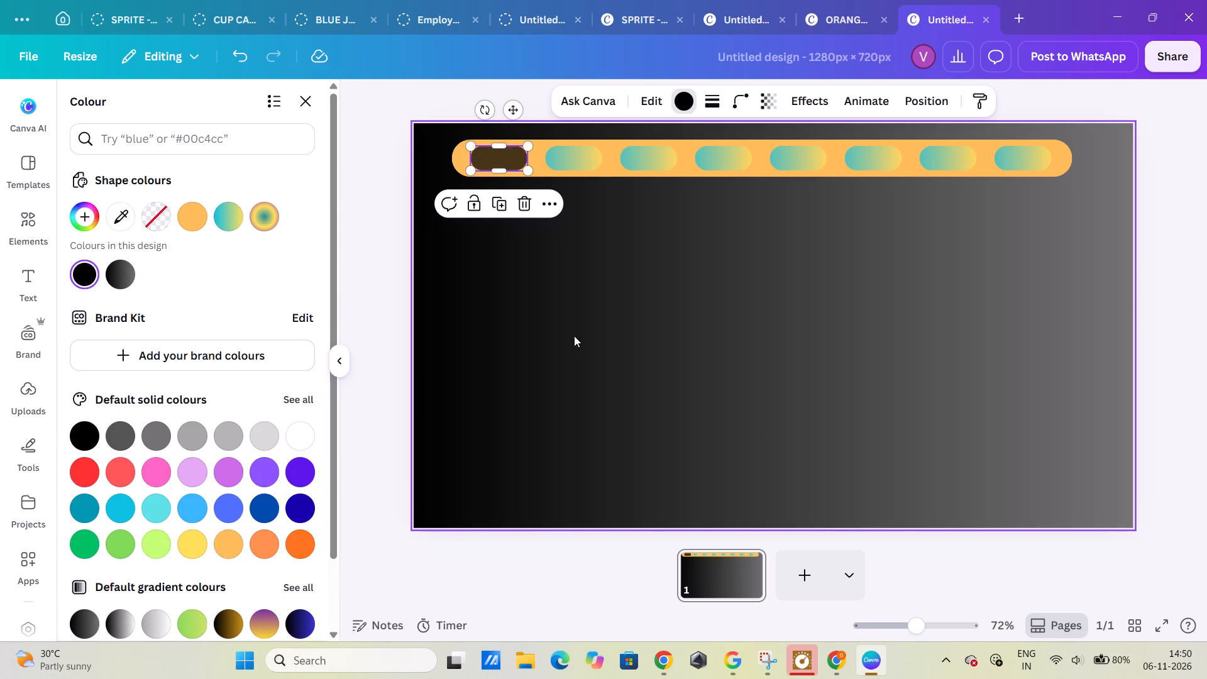
# Add a heading to the page reading MY PORTFOLIO in capital letters.
pyautogui.click(576, 322)
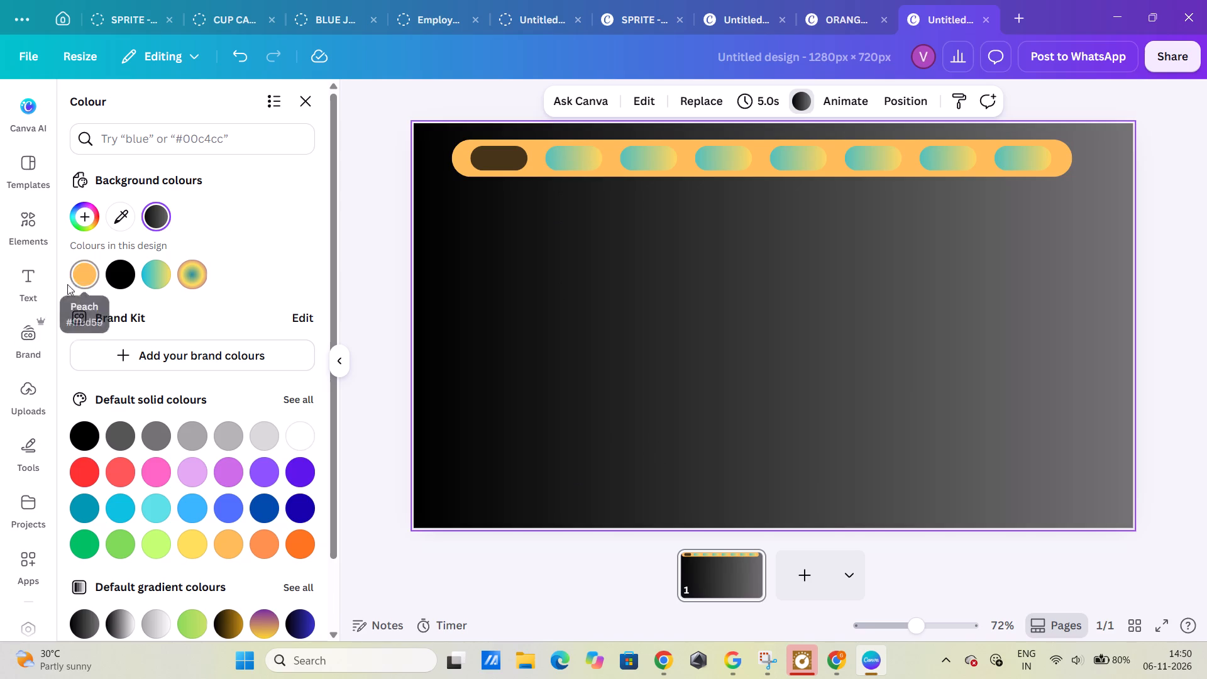
pyautogui.click(32, 287)
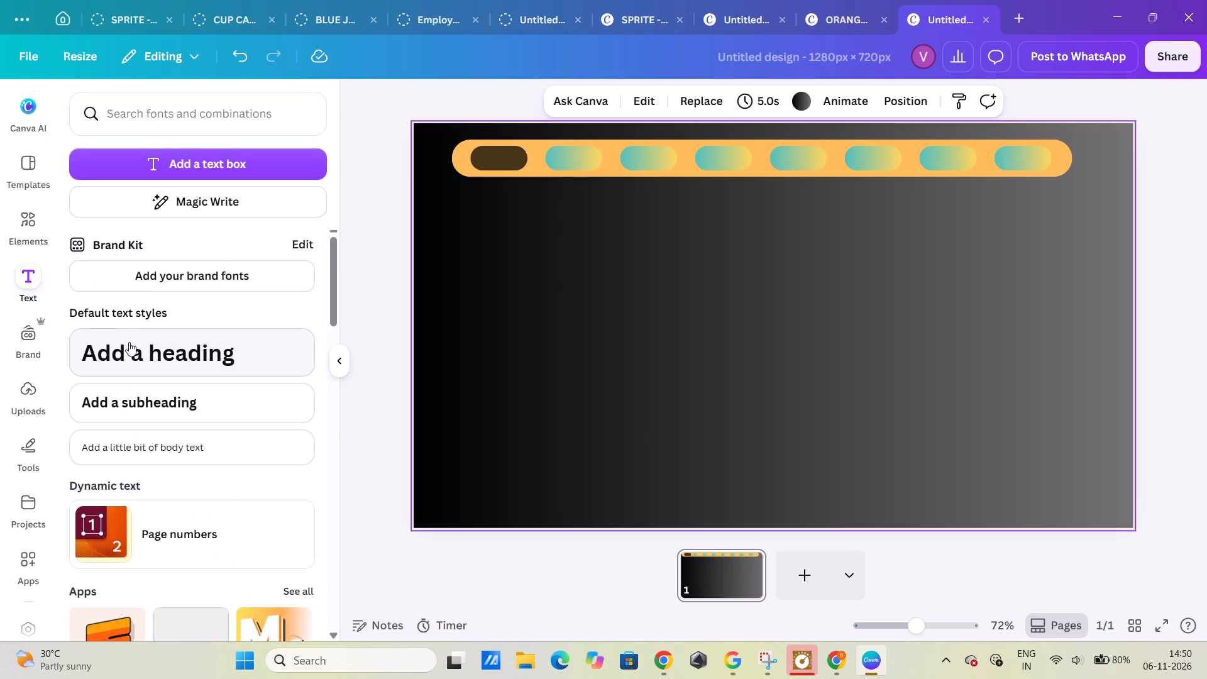
pyautogui.click(131, 343)
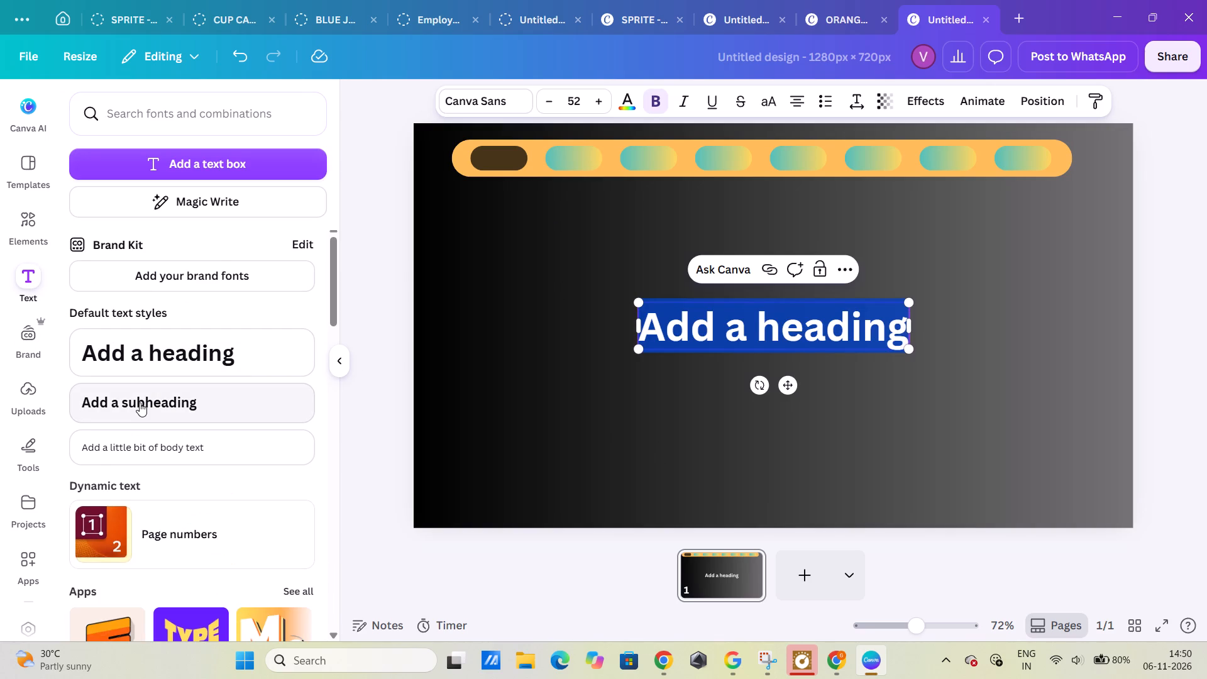
pyautogui.write('MY')
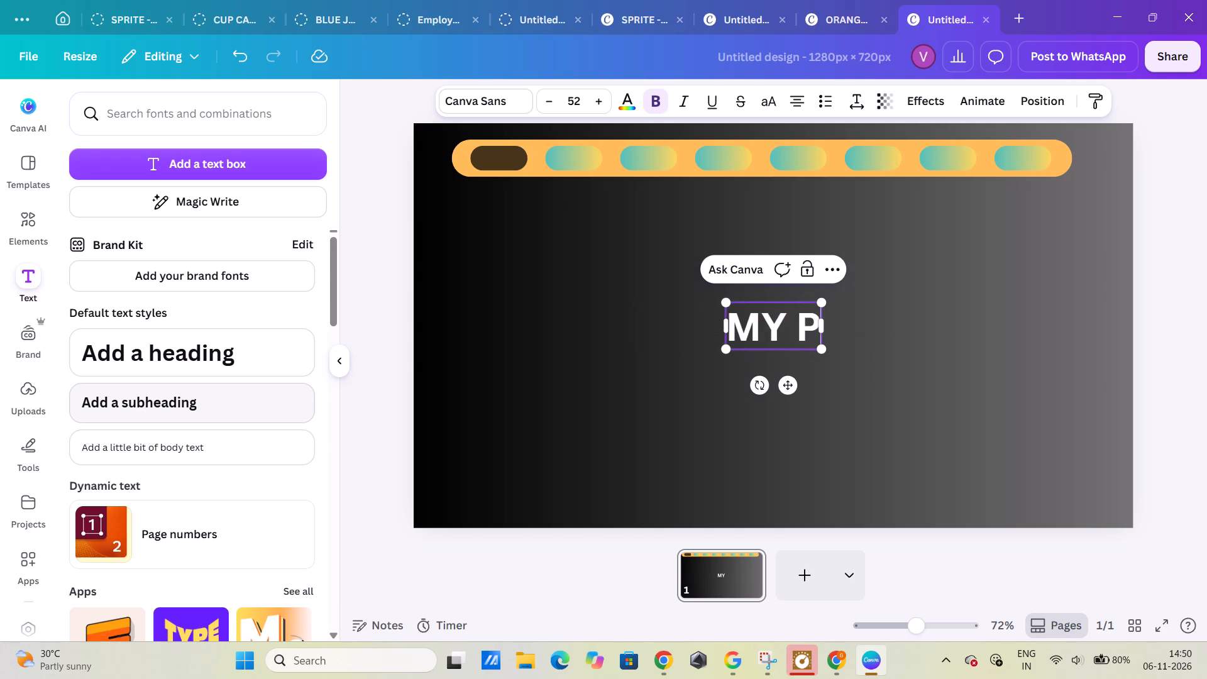
pyautogui.write('ortfolio')
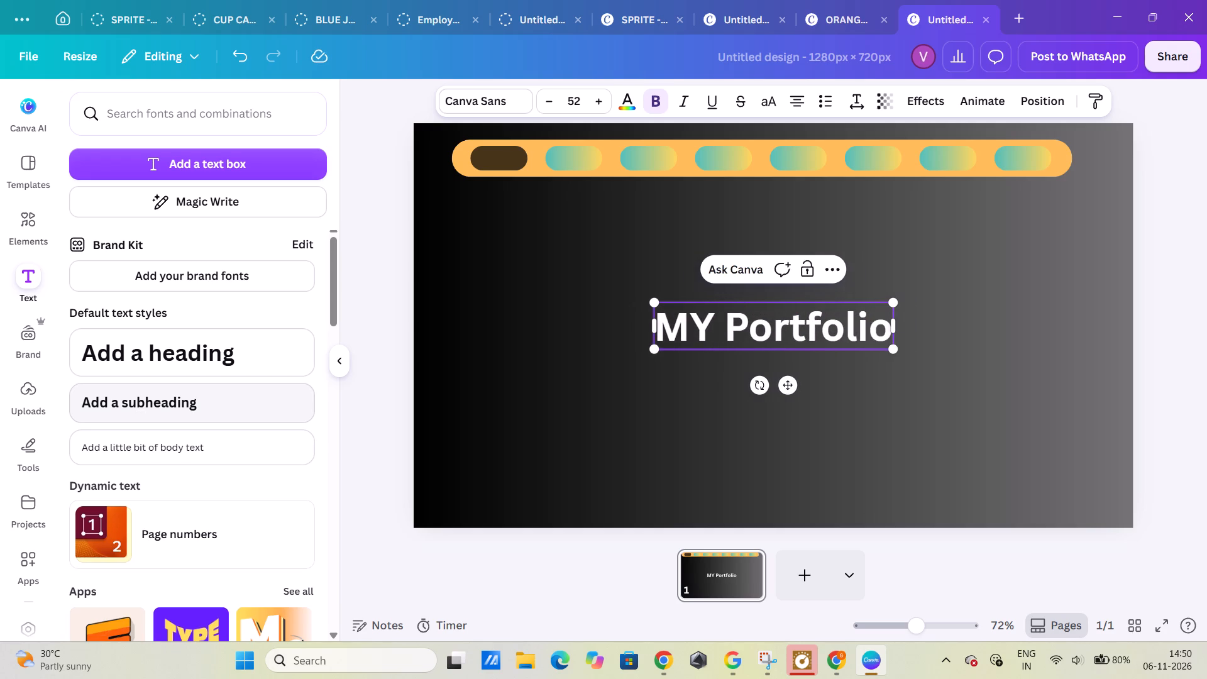
pyautogui.press('BackSpace')
pyautogui.press('BackSpace')
pyautogui.press('BackSpace')
pyautogui.press('BackSpace')
pyautogui.press('BackSpace')
pyautogui.press('BackSpace')
pyautogui.press('BackSpace')
pyautogui.press('BackSpace')
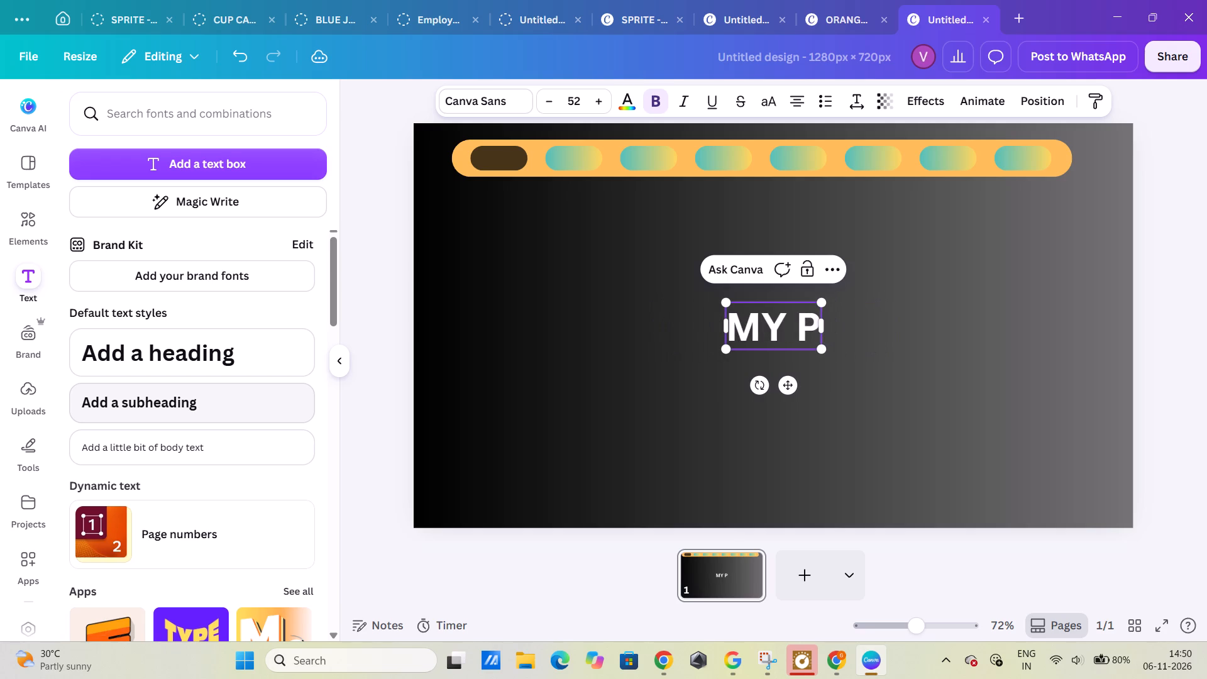
pyautogui.write('OR')
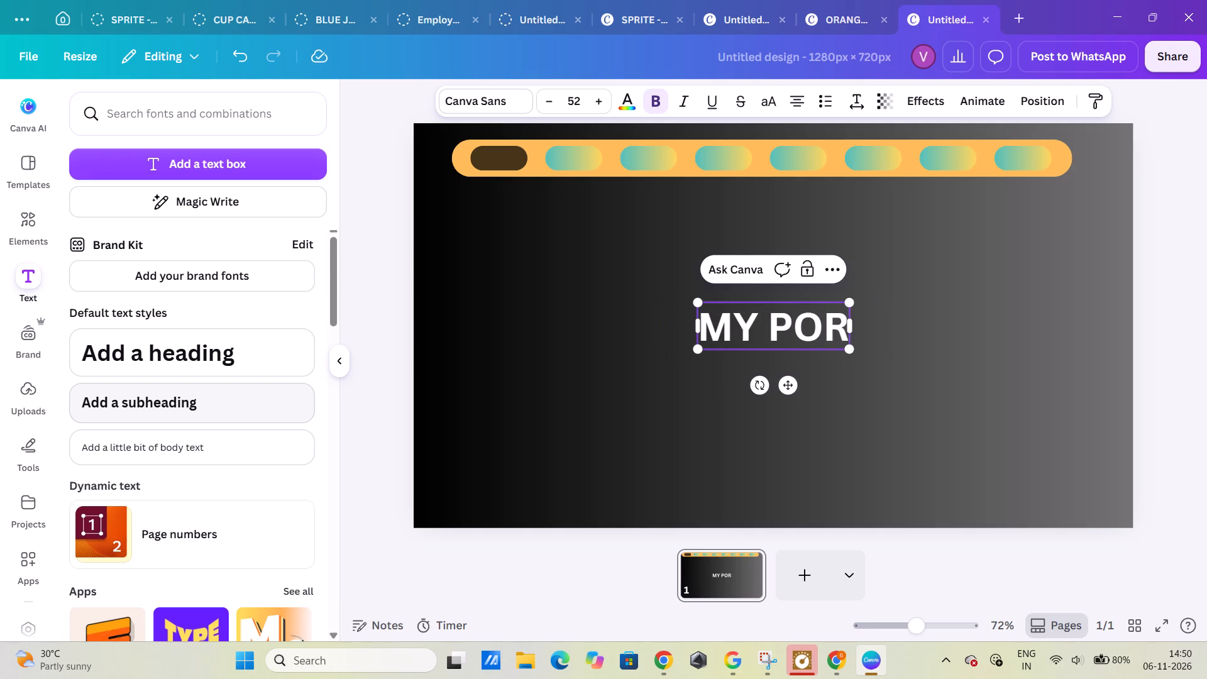
pyautogui.write('TFOLIO')
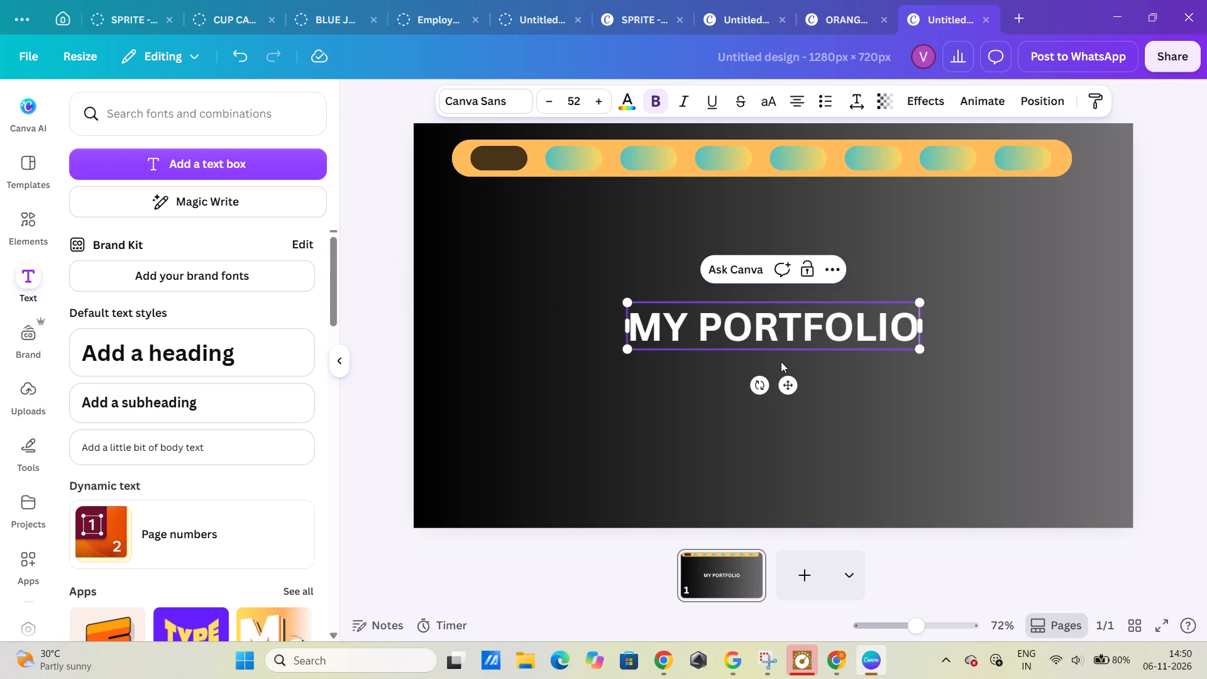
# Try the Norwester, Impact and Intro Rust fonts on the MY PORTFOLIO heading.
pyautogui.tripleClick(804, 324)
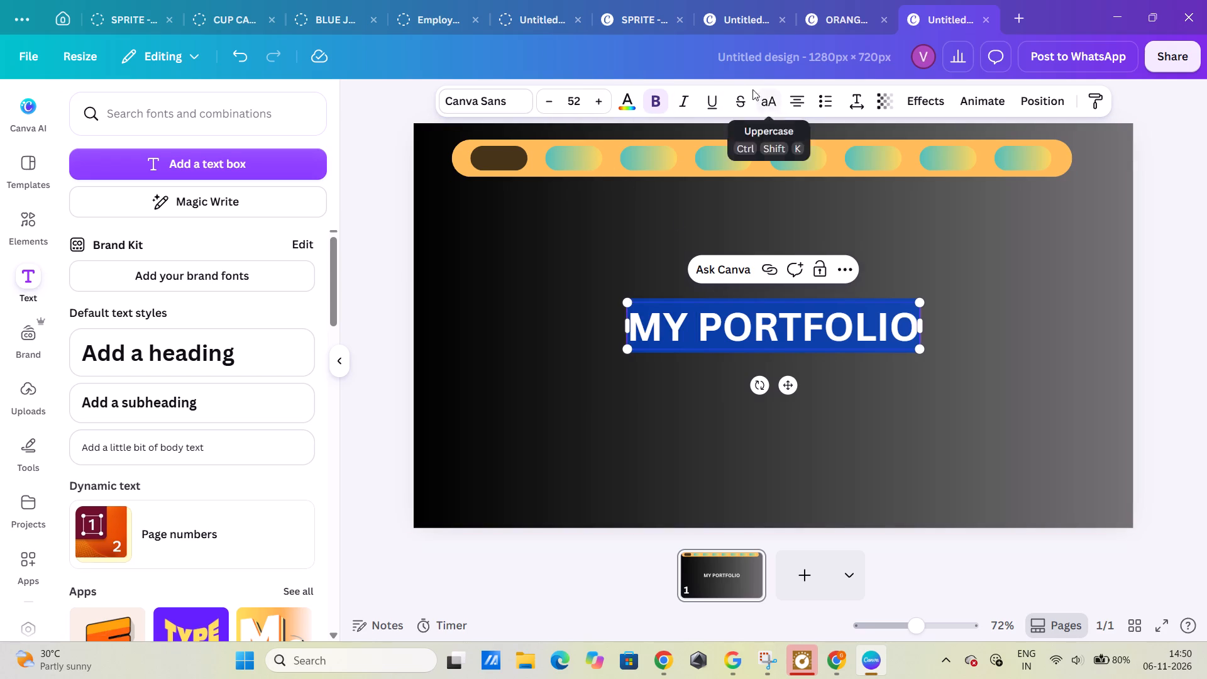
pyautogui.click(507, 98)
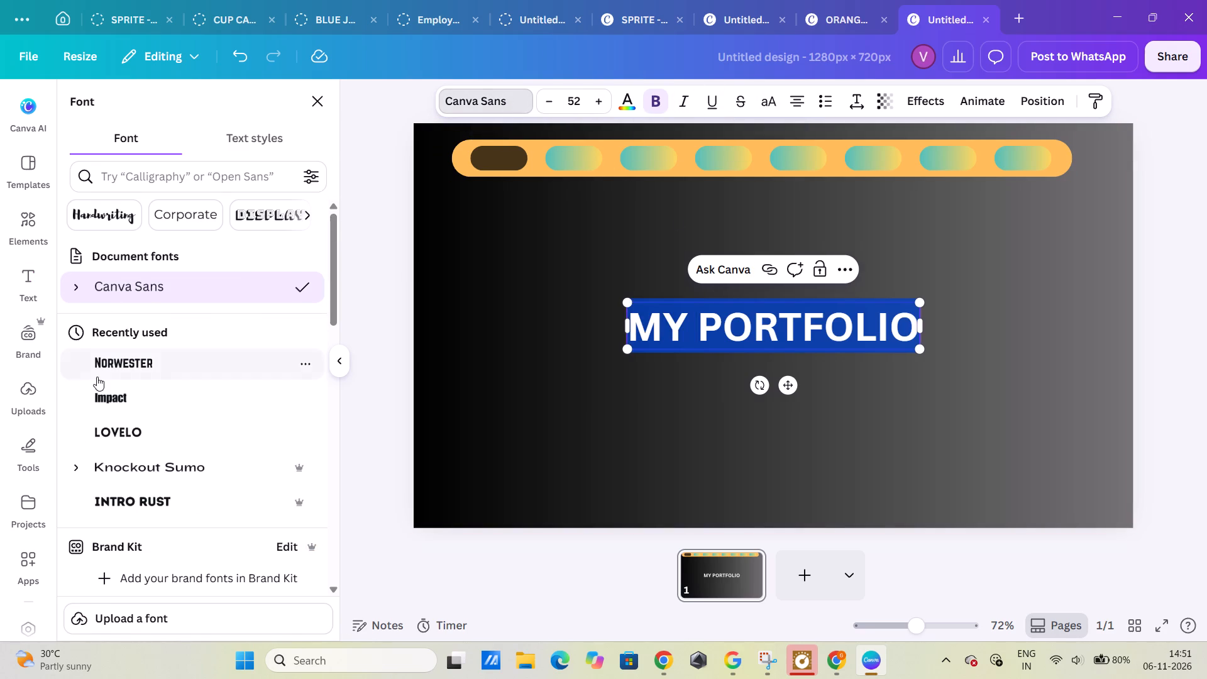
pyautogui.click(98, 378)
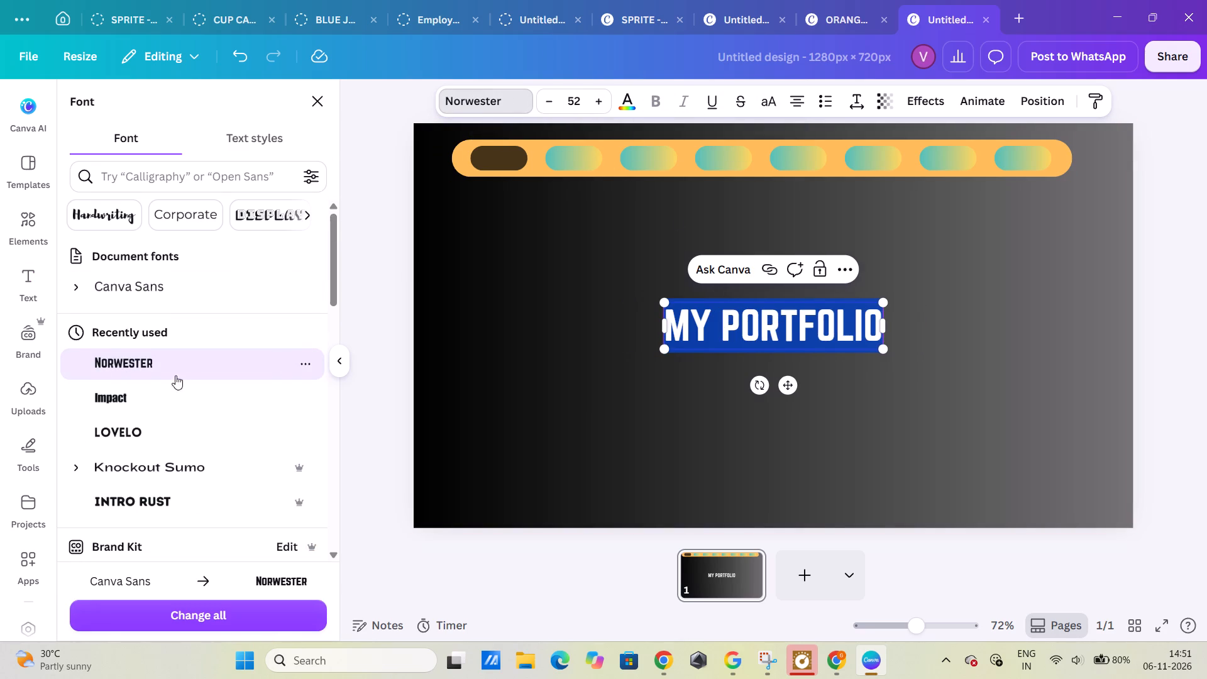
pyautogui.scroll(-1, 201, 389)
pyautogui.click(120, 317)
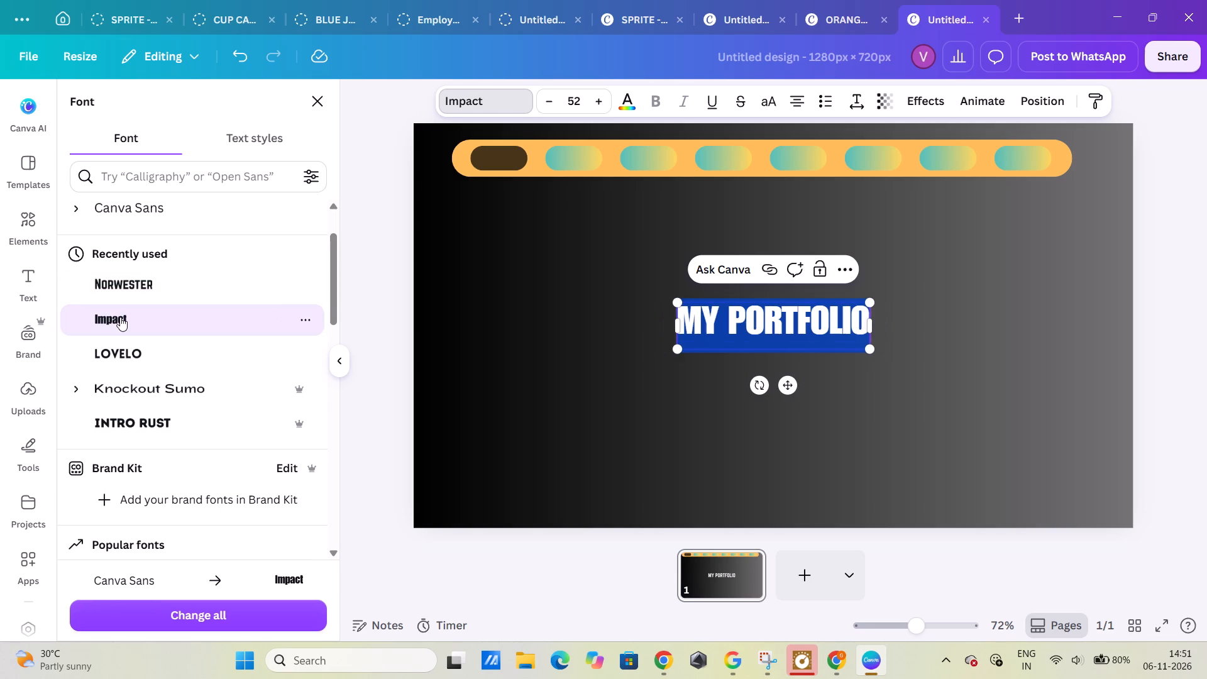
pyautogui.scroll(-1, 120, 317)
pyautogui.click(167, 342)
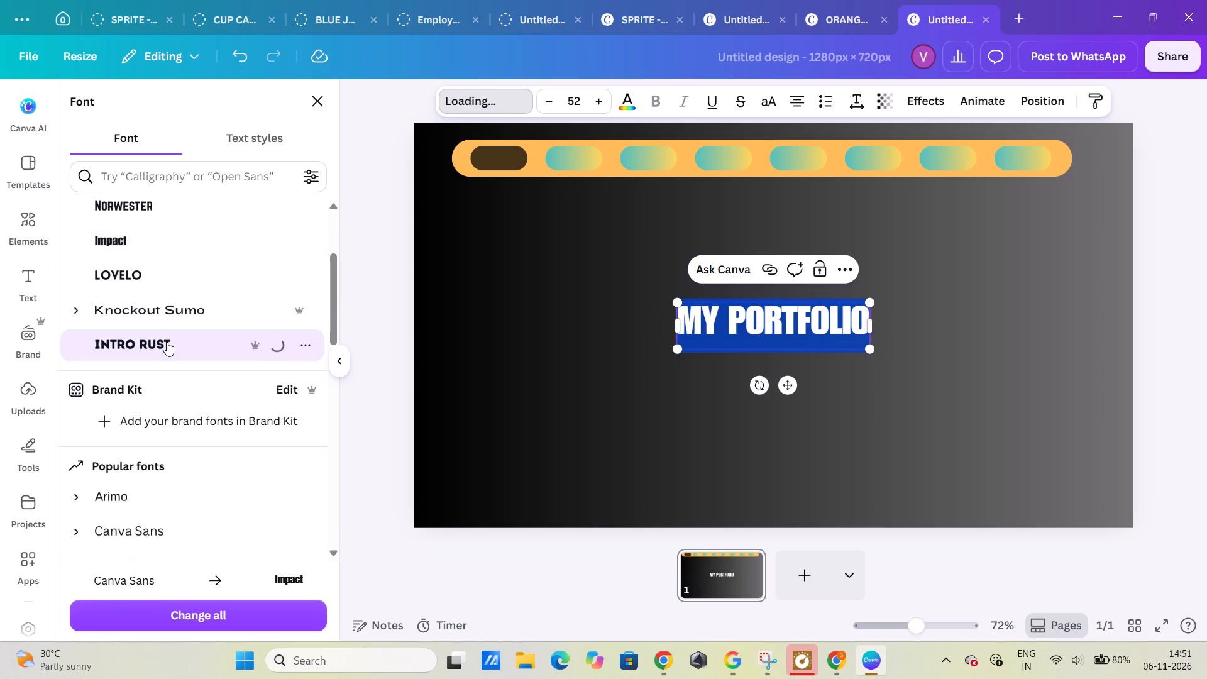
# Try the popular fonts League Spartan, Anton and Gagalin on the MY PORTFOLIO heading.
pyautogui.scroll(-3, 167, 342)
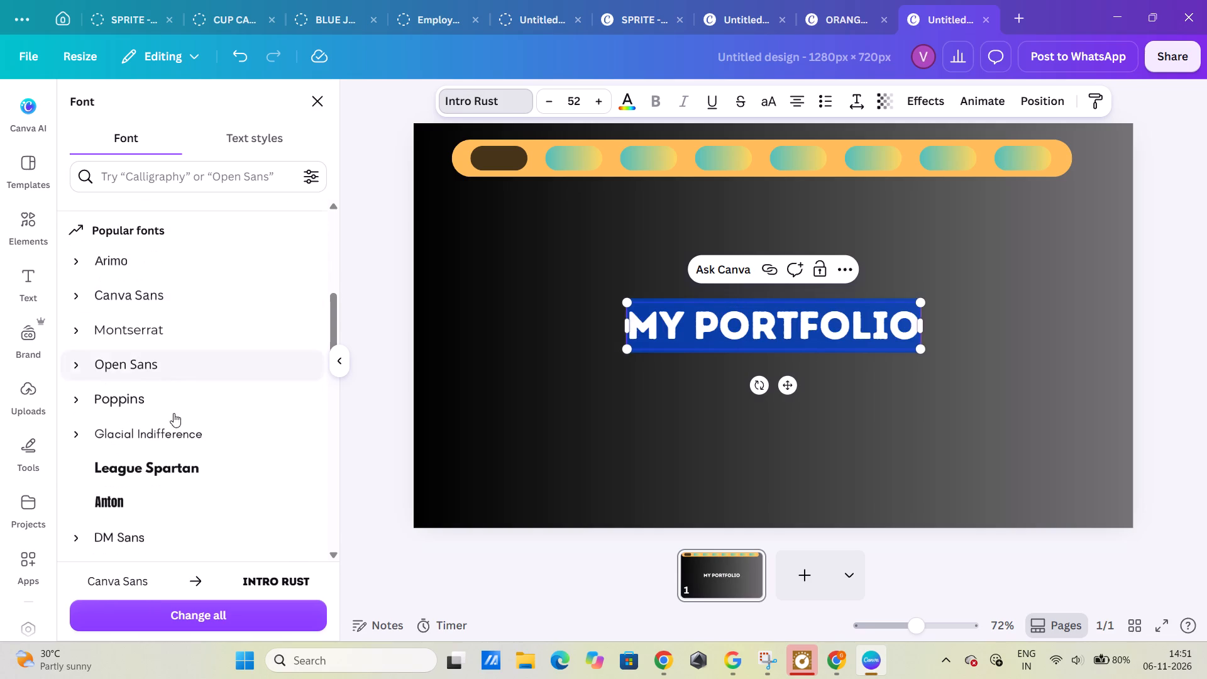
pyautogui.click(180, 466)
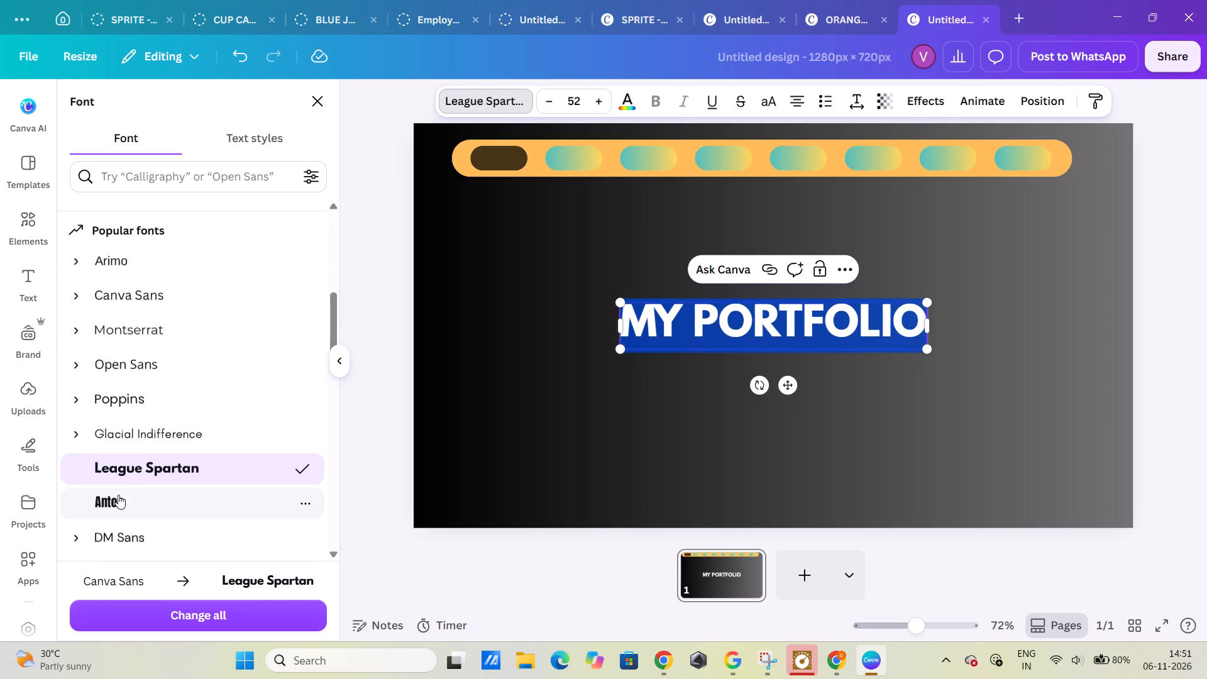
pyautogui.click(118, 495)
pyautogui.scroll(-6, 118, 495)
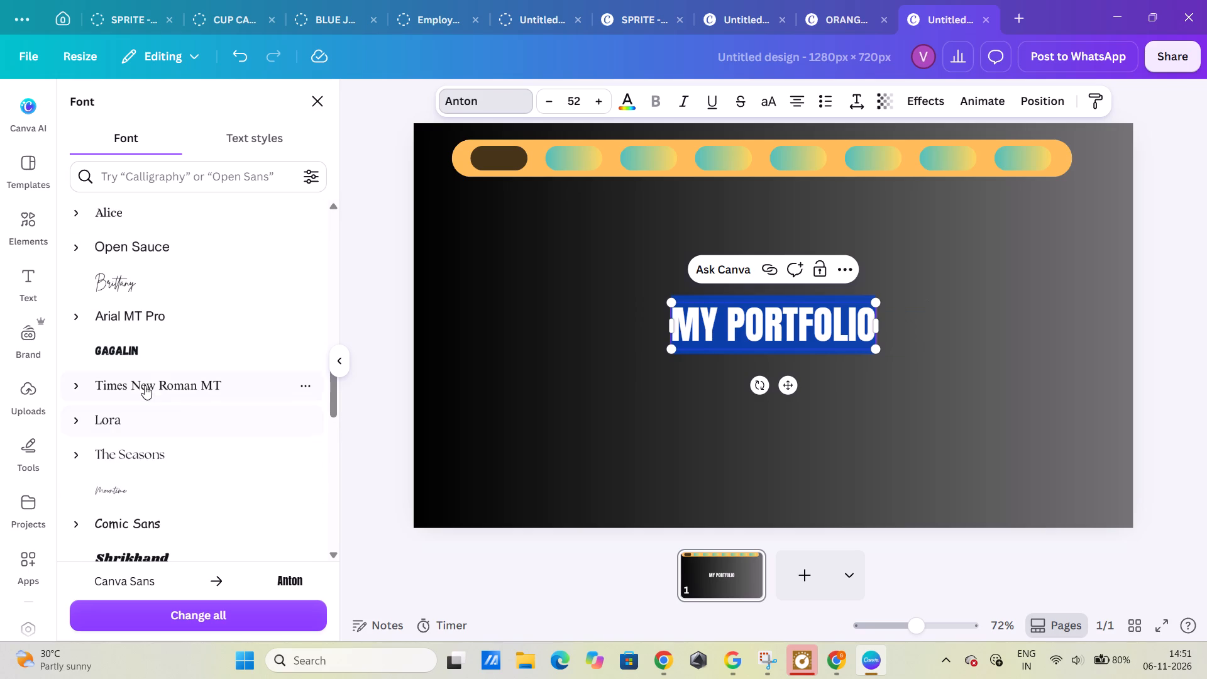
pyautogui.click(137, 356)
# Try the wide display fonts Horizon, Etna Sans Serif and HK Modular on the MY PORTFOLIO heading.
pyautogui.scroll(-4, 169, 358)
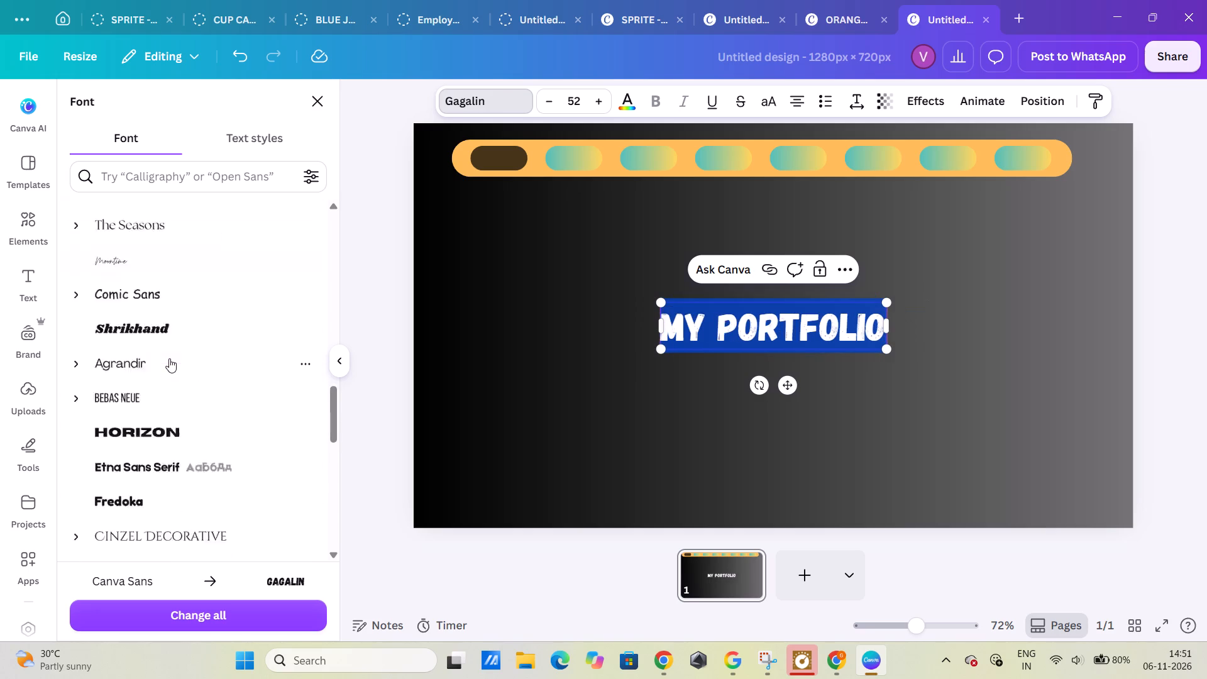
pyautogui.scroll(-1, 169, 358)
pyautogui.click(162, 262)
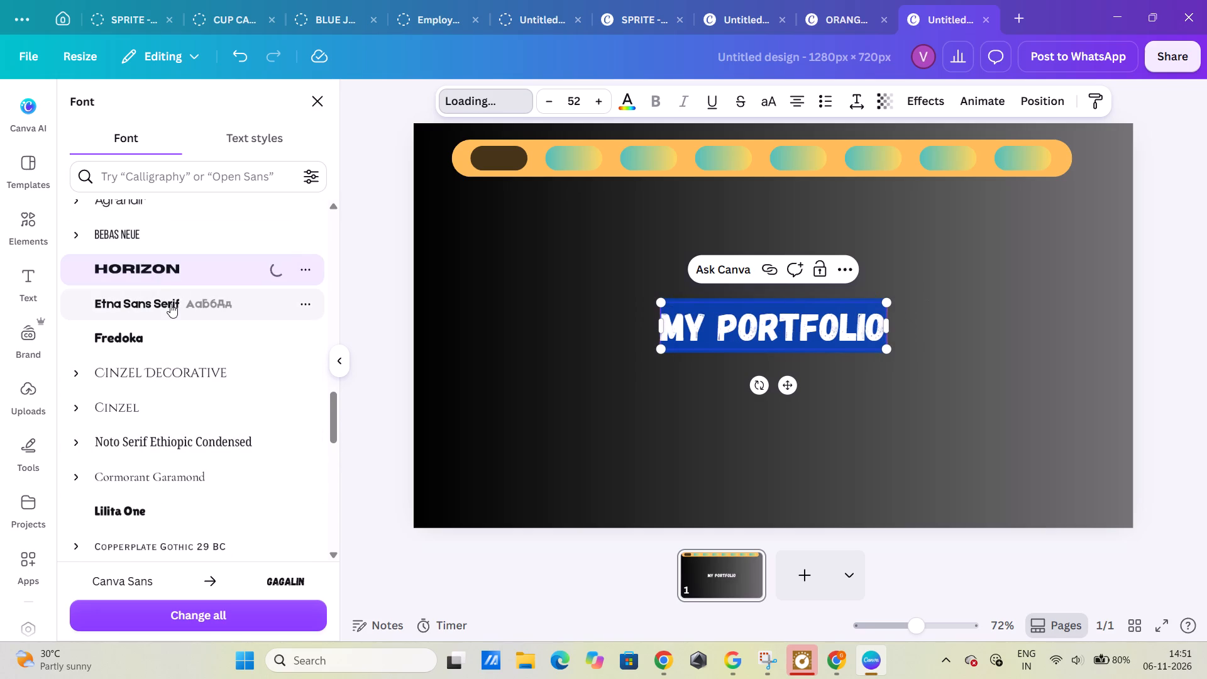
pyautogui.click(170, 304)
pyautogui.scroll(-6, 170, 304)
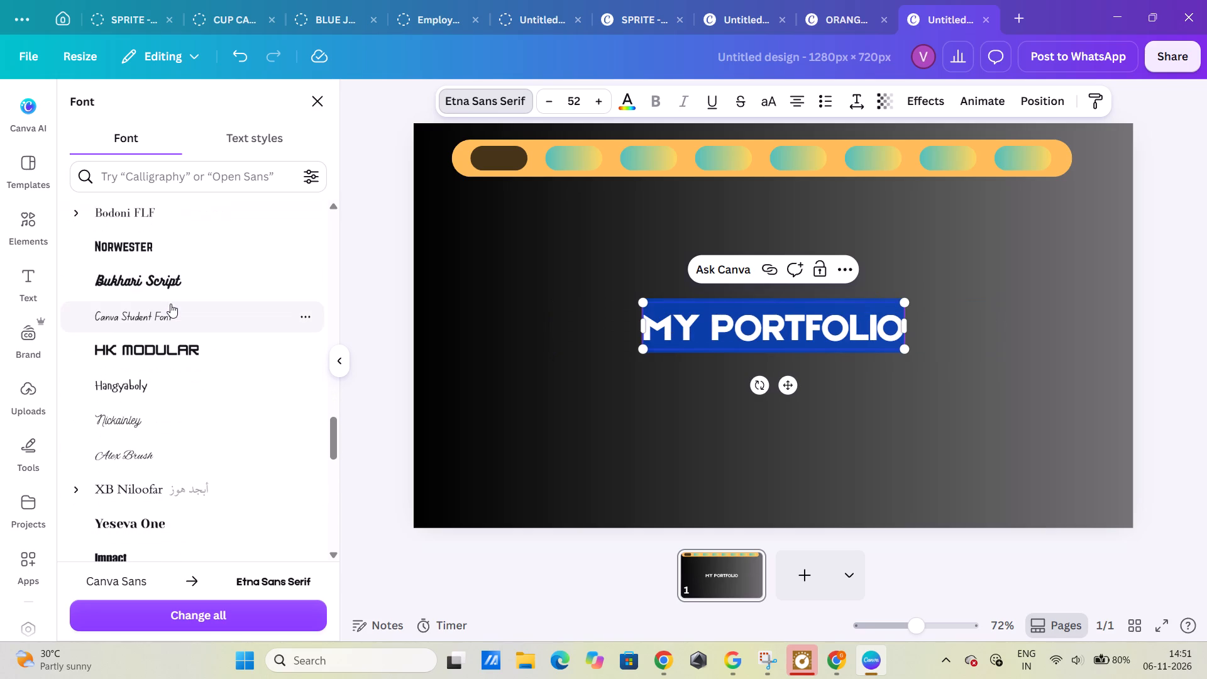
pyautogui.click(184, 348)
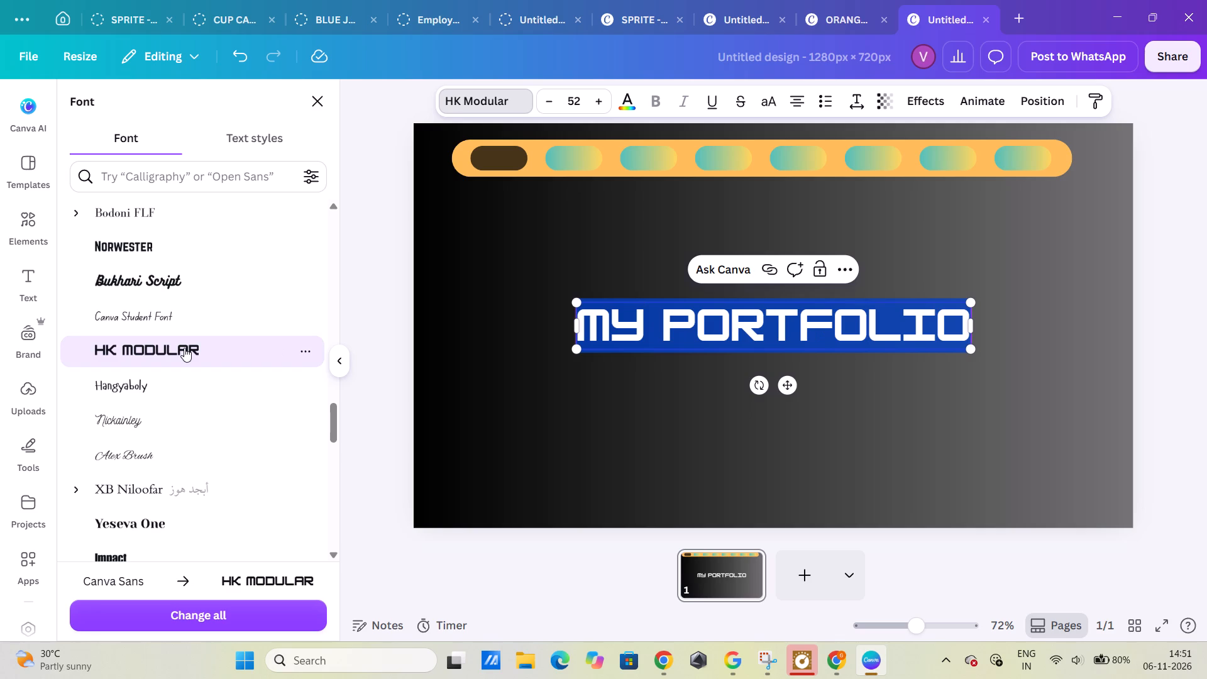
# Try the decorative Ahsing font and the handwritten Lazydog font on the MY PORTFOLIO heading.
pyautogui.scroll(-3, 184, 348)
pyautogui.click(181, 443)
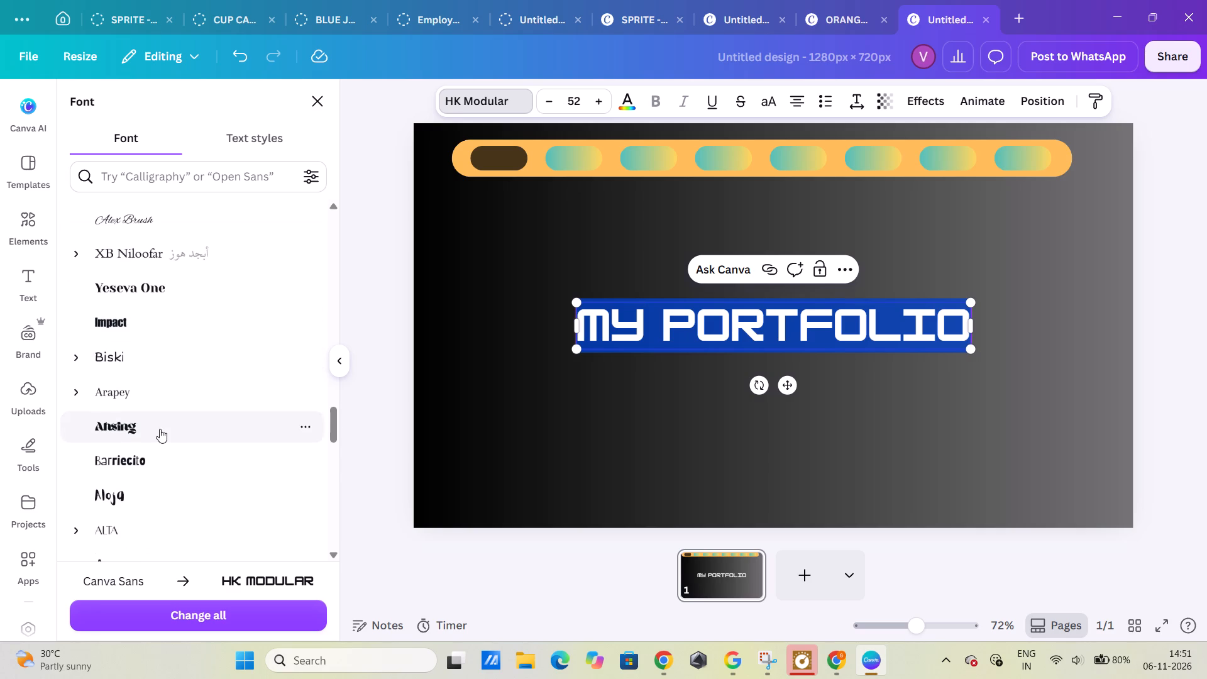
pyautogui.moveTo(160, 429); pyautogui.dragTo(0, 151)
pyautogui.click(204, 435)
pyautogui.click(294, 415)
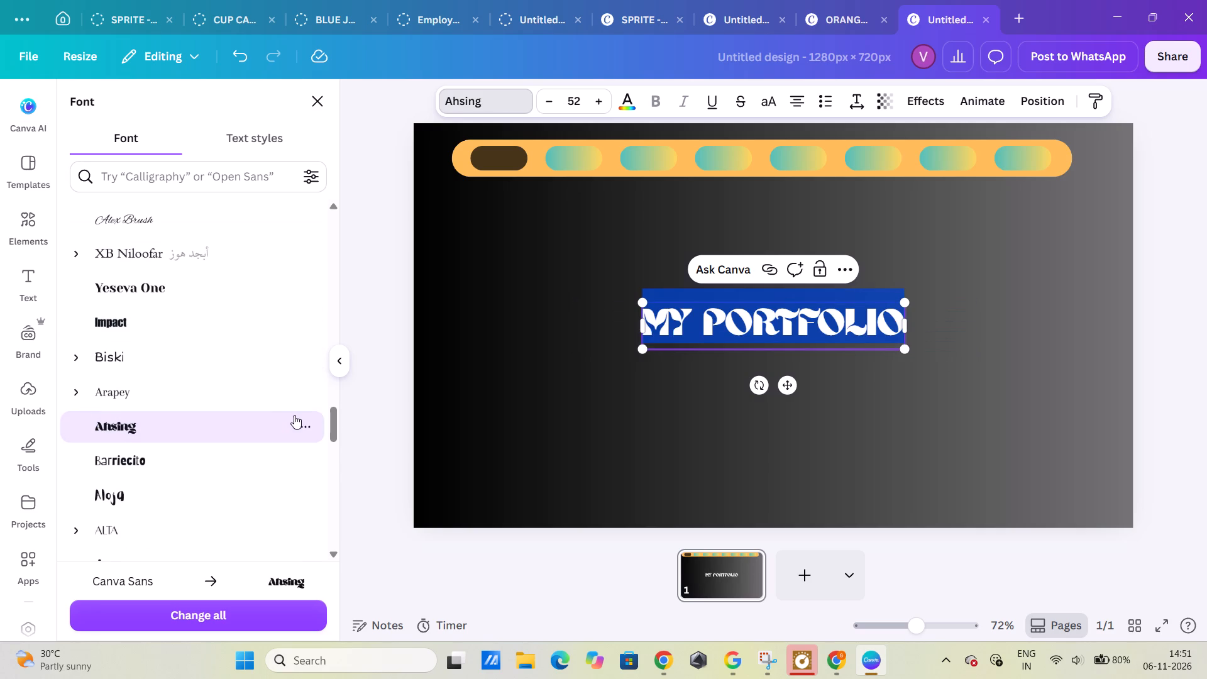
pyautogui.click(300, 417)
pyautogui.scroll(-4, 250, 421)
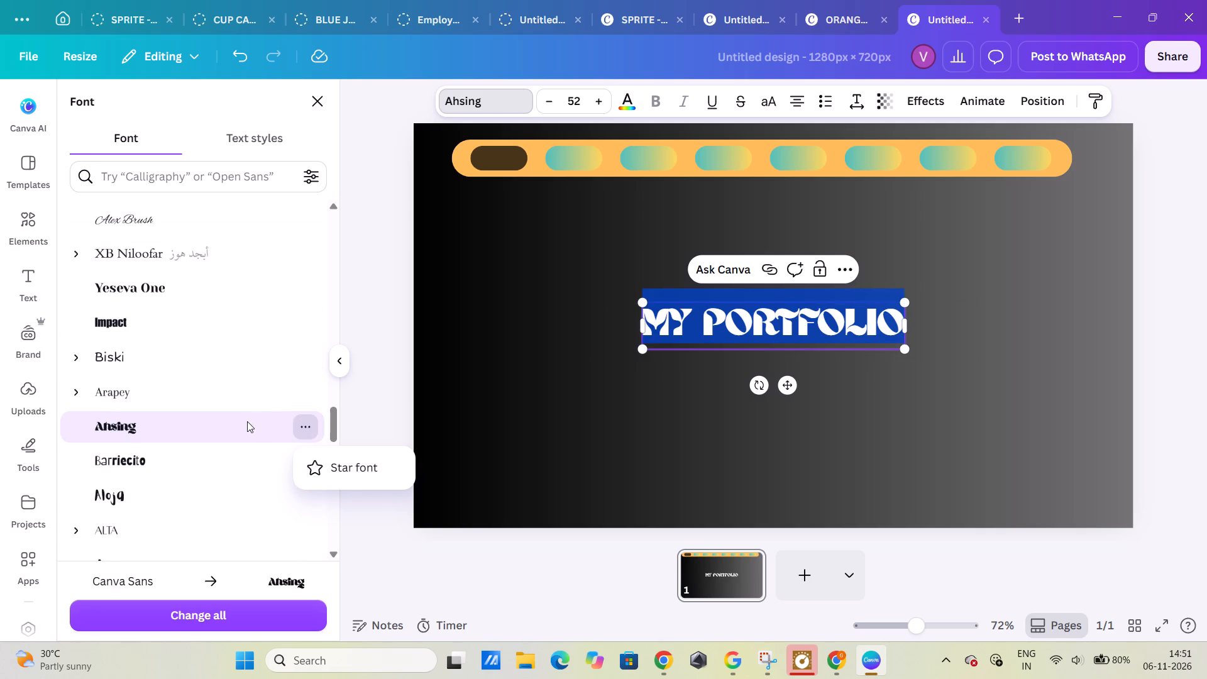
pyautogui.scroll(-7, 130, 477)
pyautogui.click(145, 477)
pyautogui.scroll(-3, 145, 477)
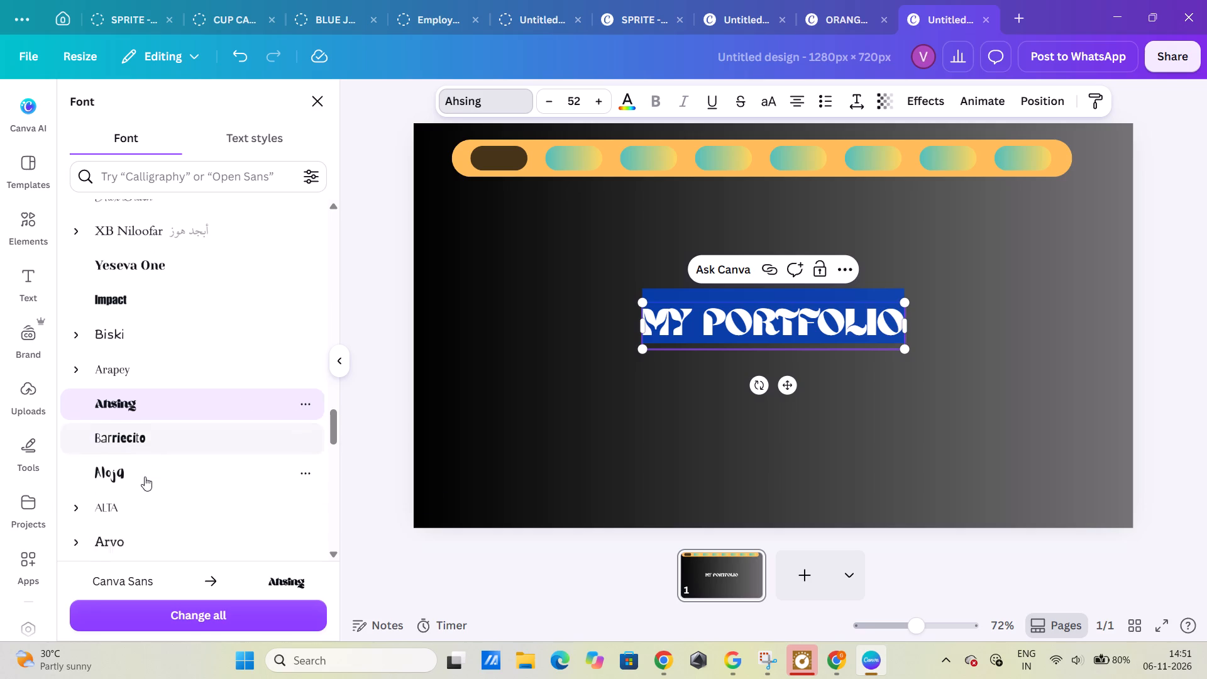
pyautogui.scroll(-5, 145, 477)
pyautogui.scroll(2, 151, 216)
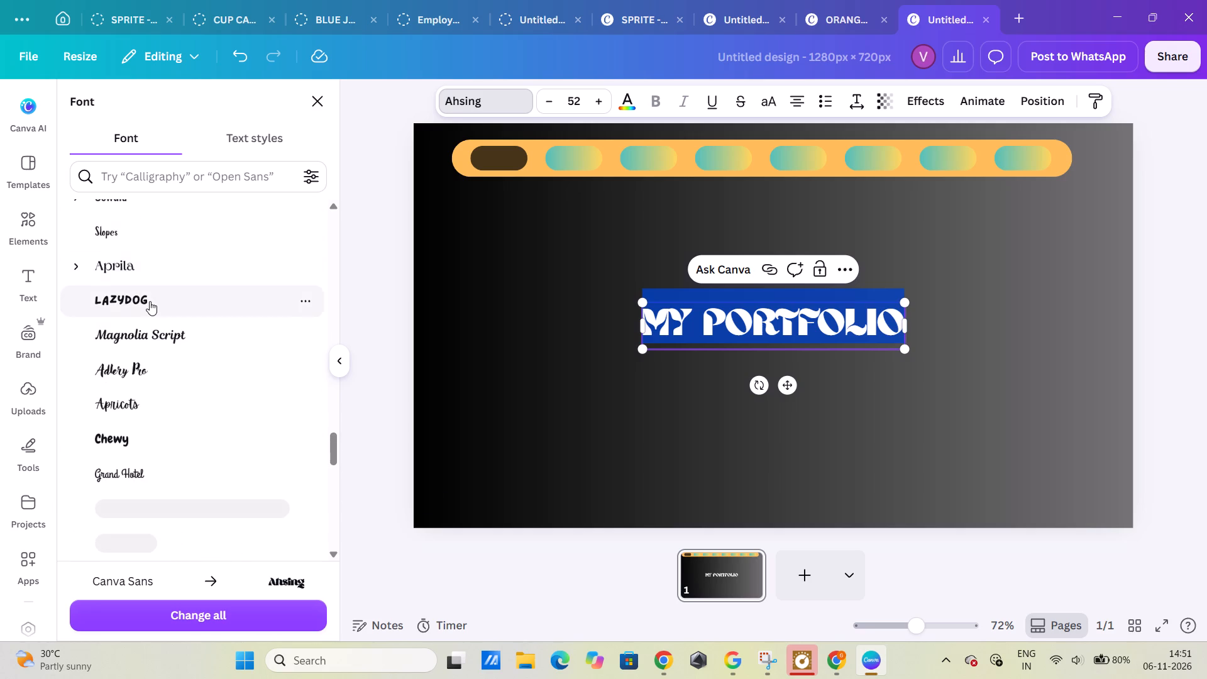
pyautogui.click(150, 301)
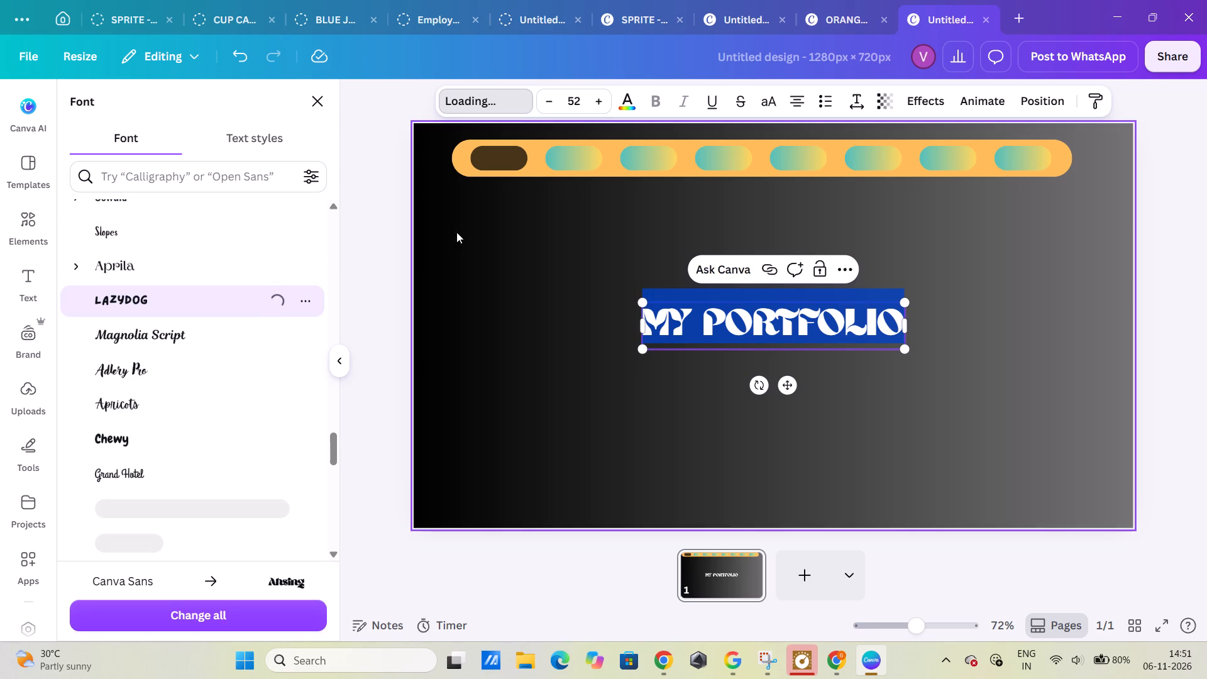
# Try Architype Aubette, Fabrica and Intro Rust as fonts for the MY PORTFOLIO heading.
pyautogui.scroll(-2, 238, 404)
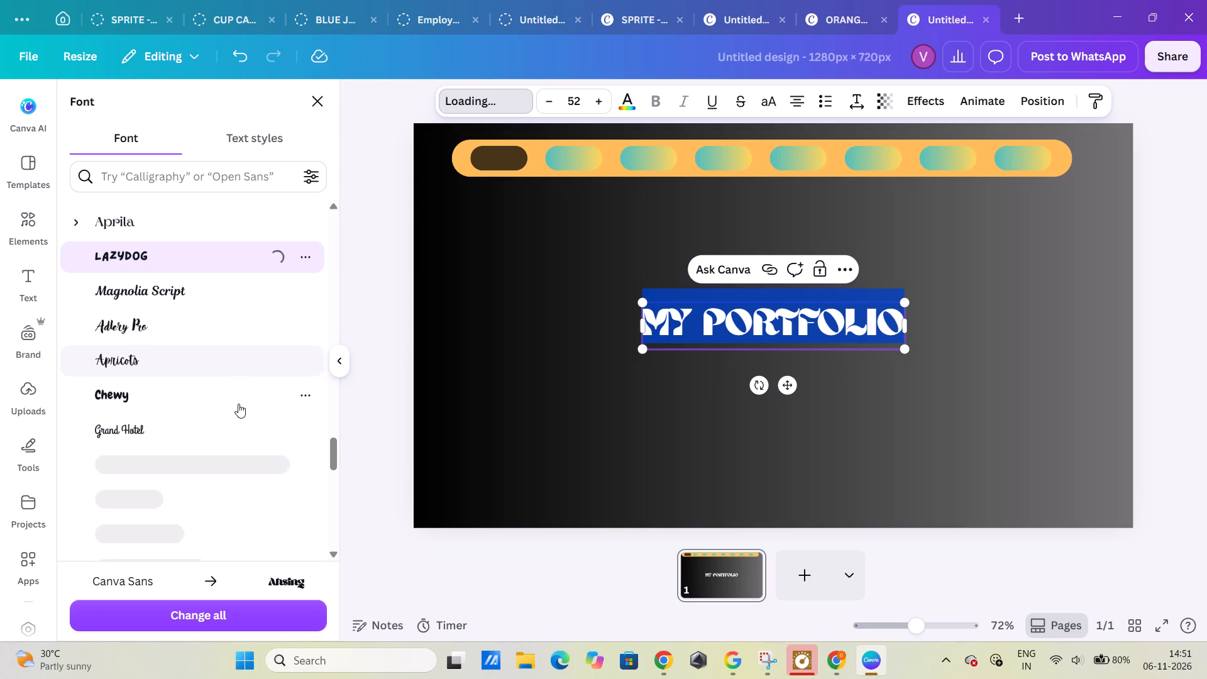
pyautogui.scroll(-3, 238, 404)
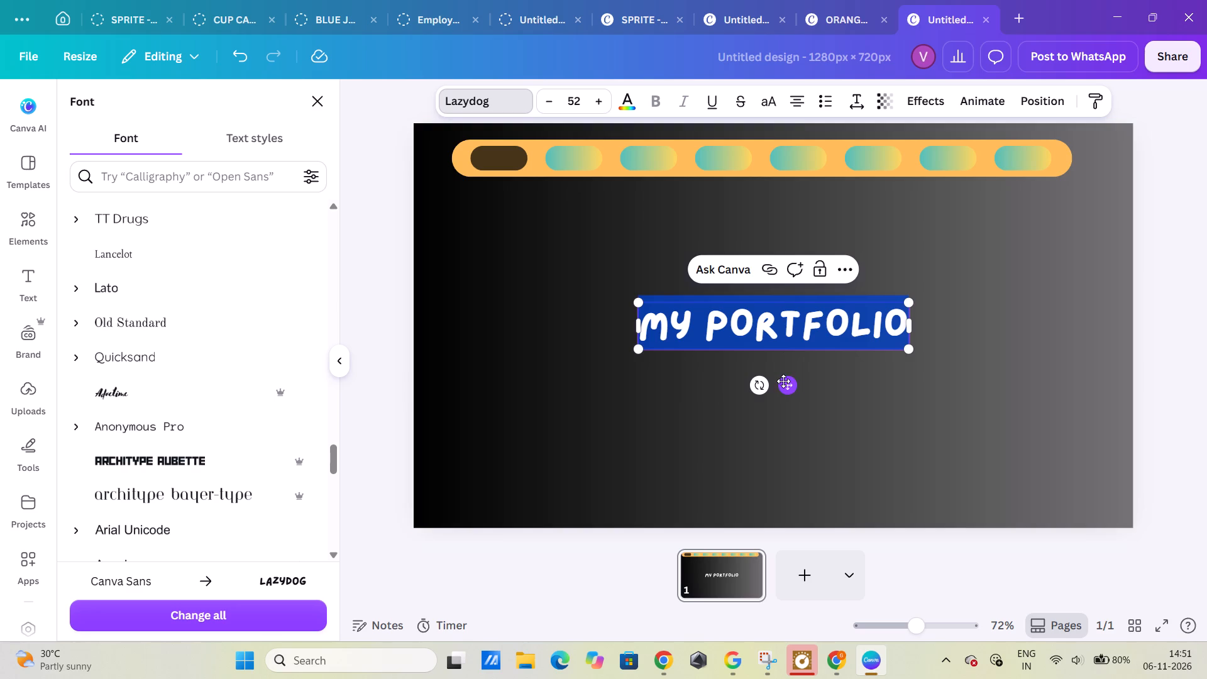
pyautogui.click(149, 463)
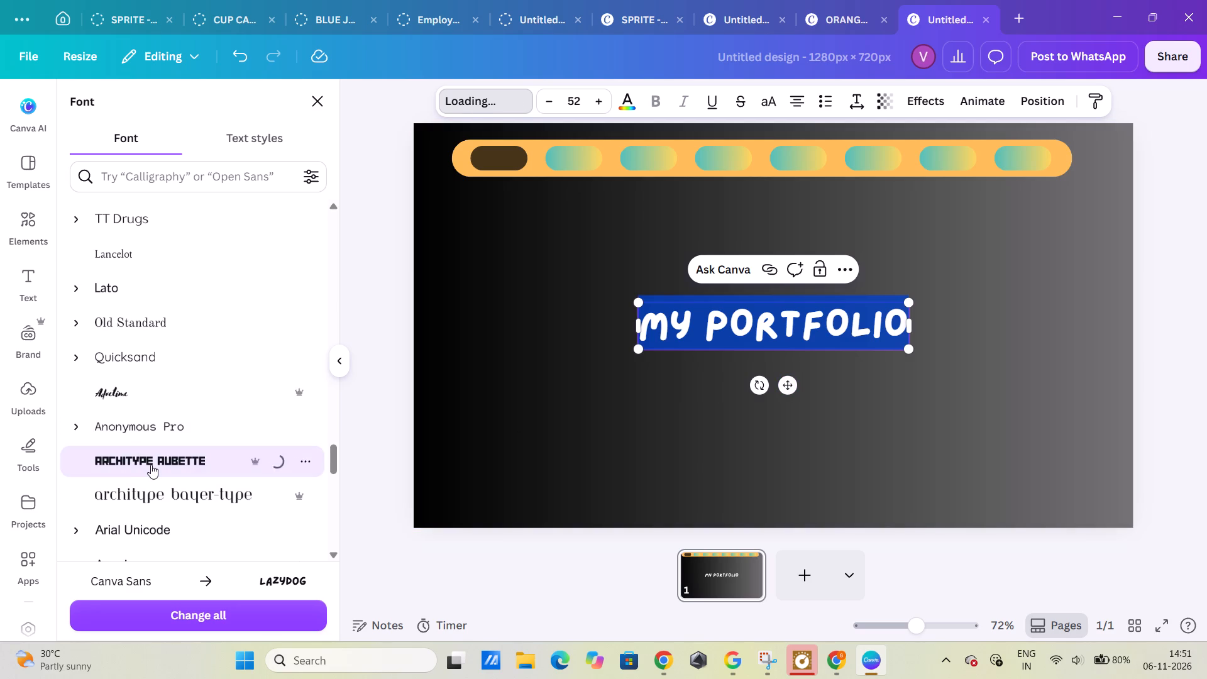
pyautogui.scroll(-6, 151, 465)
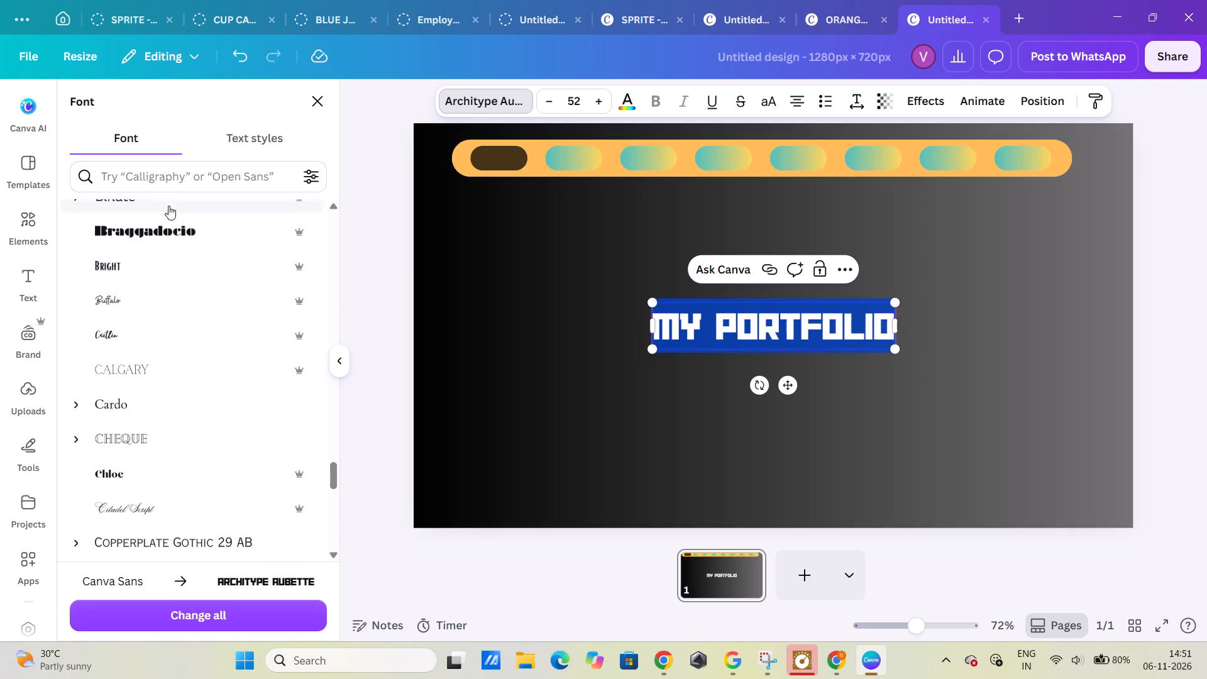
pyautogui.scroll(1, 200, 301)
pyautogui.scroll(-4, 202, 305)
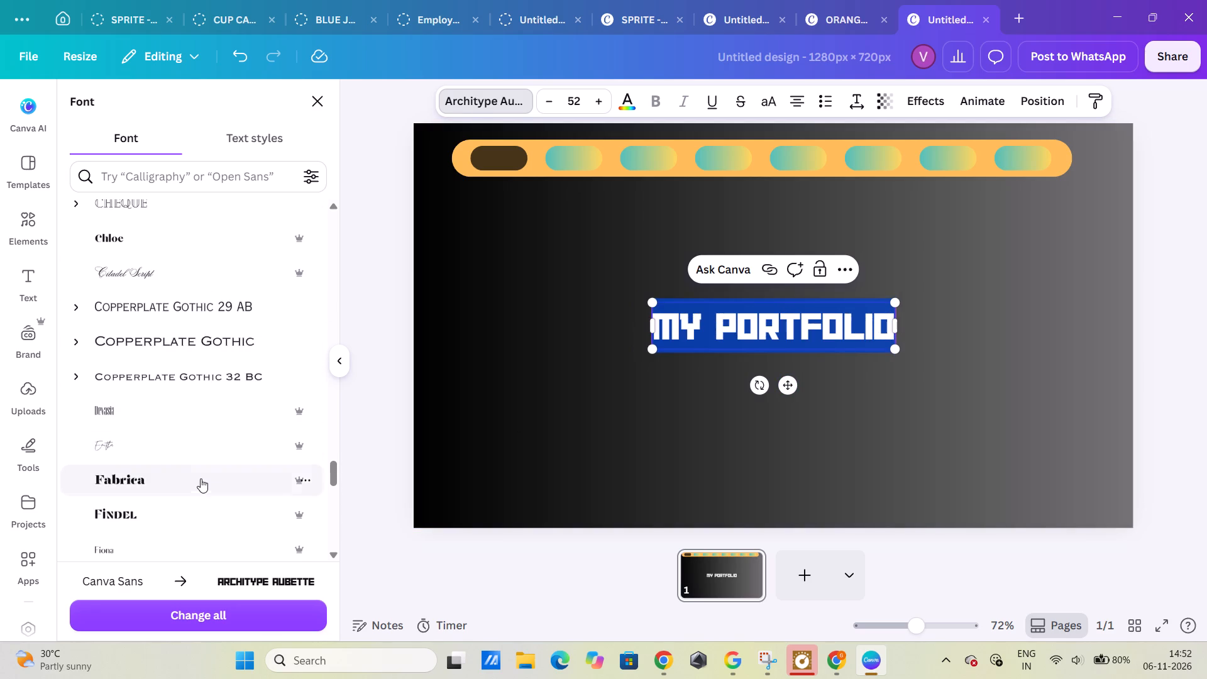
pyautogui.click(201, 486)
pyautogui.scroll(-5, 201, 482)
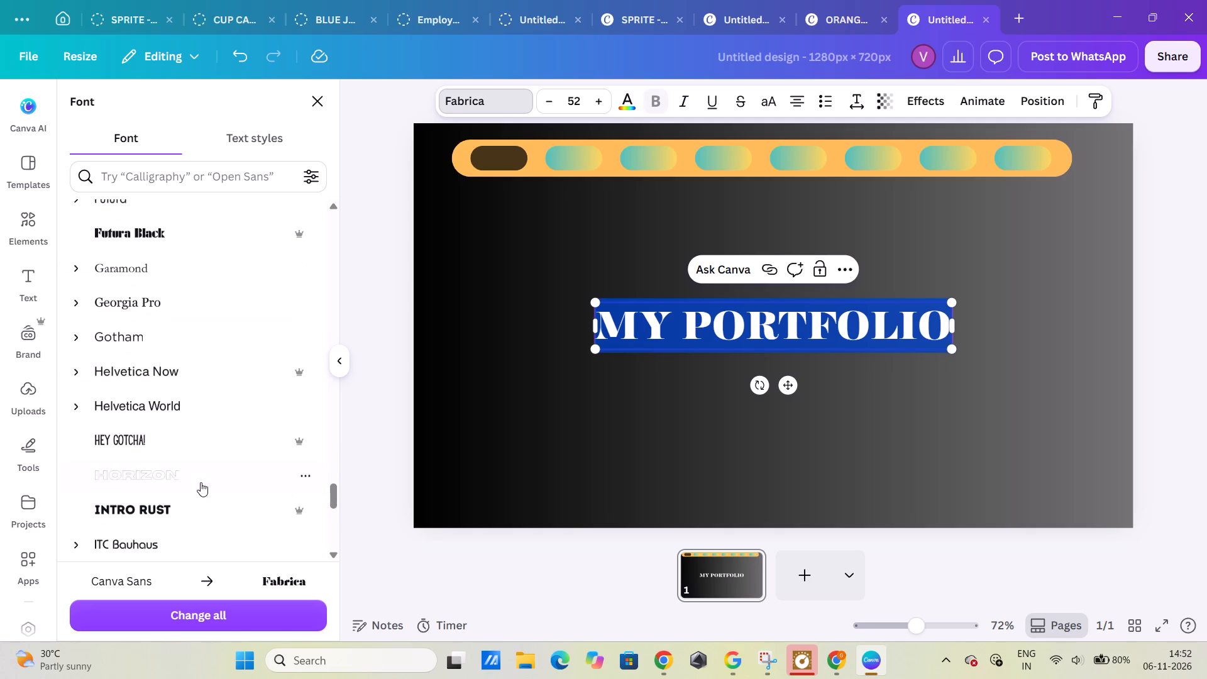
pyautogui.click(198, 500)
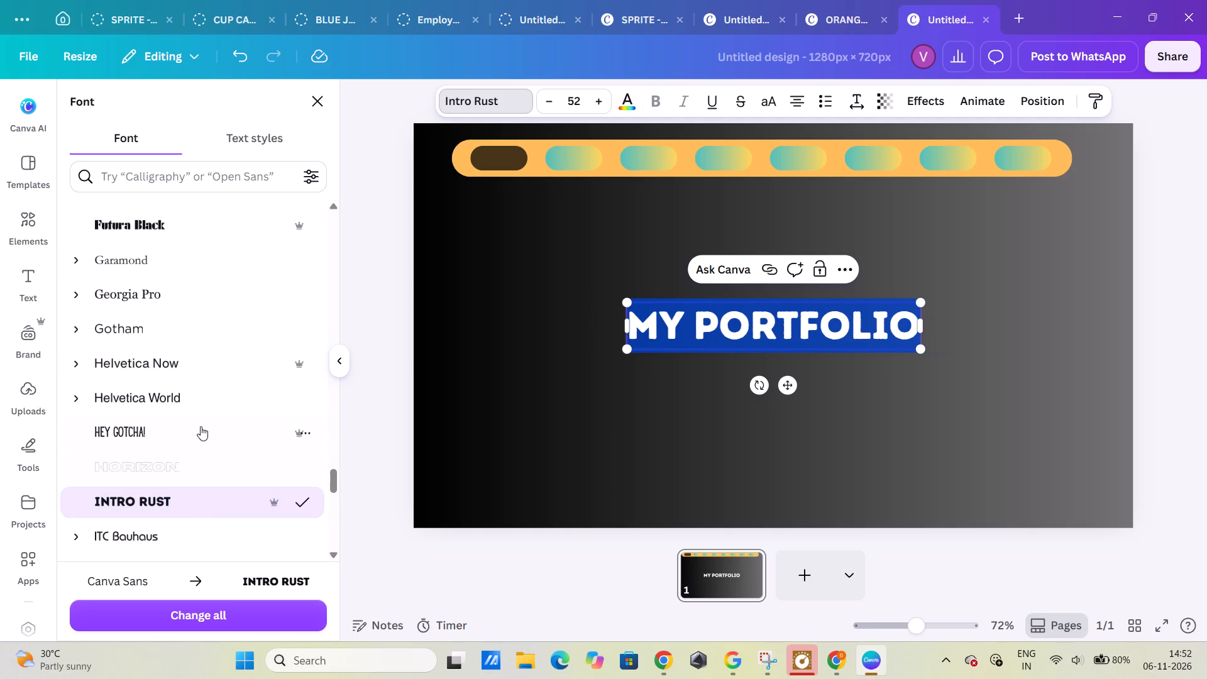
# Set the MY PORTFOLIO heading's font to Kare.
pyautogui.scroll(-5, 201, 422)
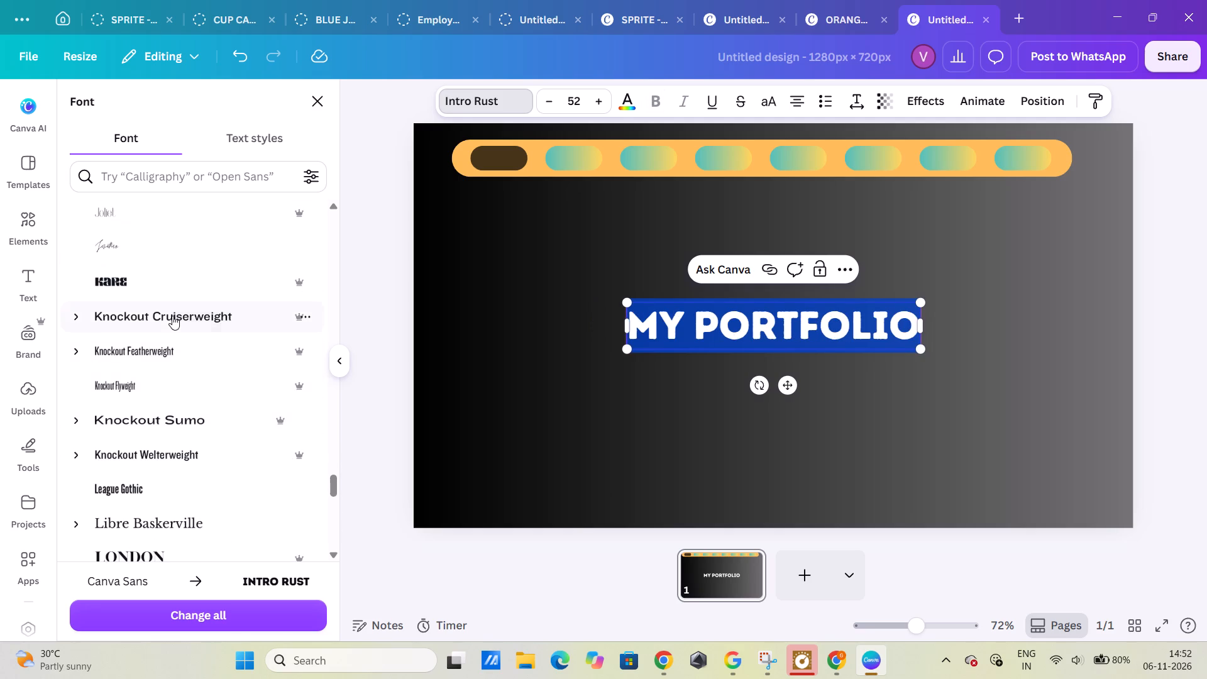
pyautogui.click(170, 292)
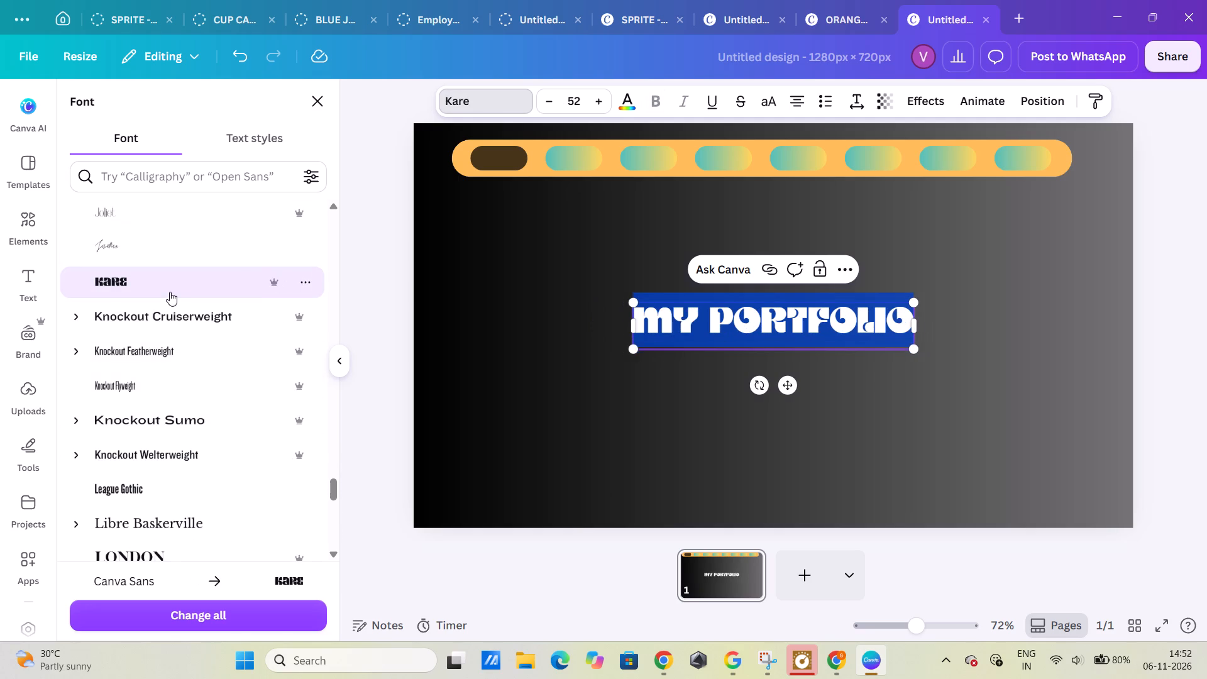
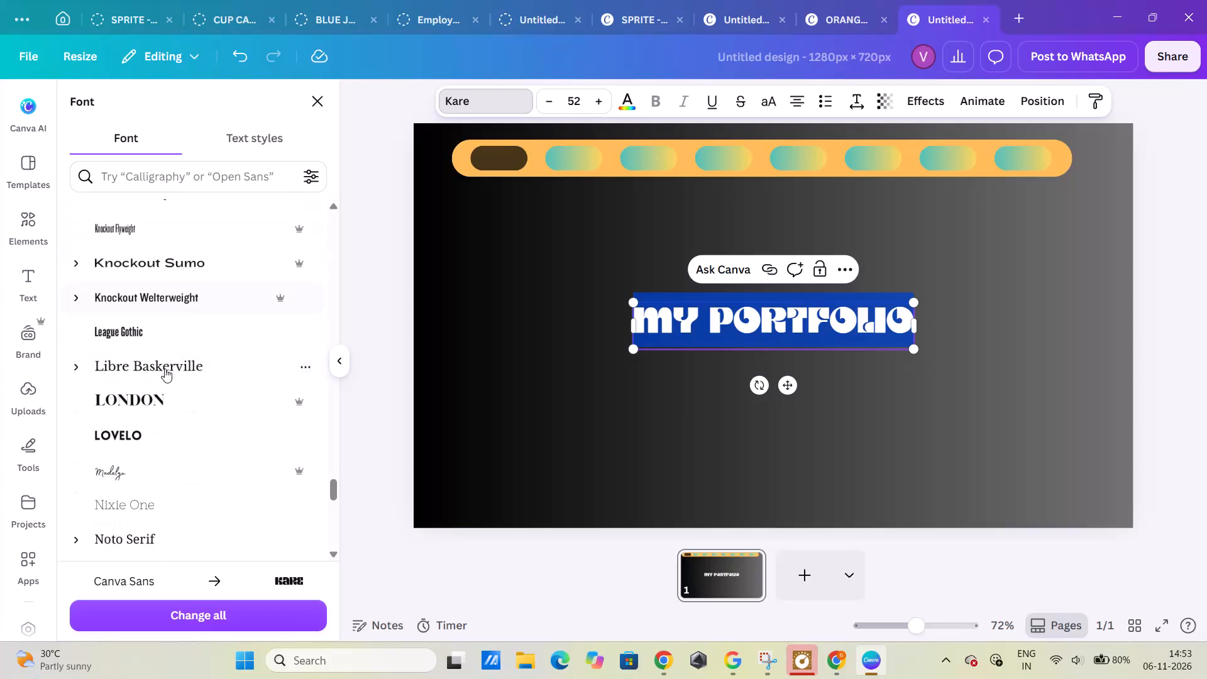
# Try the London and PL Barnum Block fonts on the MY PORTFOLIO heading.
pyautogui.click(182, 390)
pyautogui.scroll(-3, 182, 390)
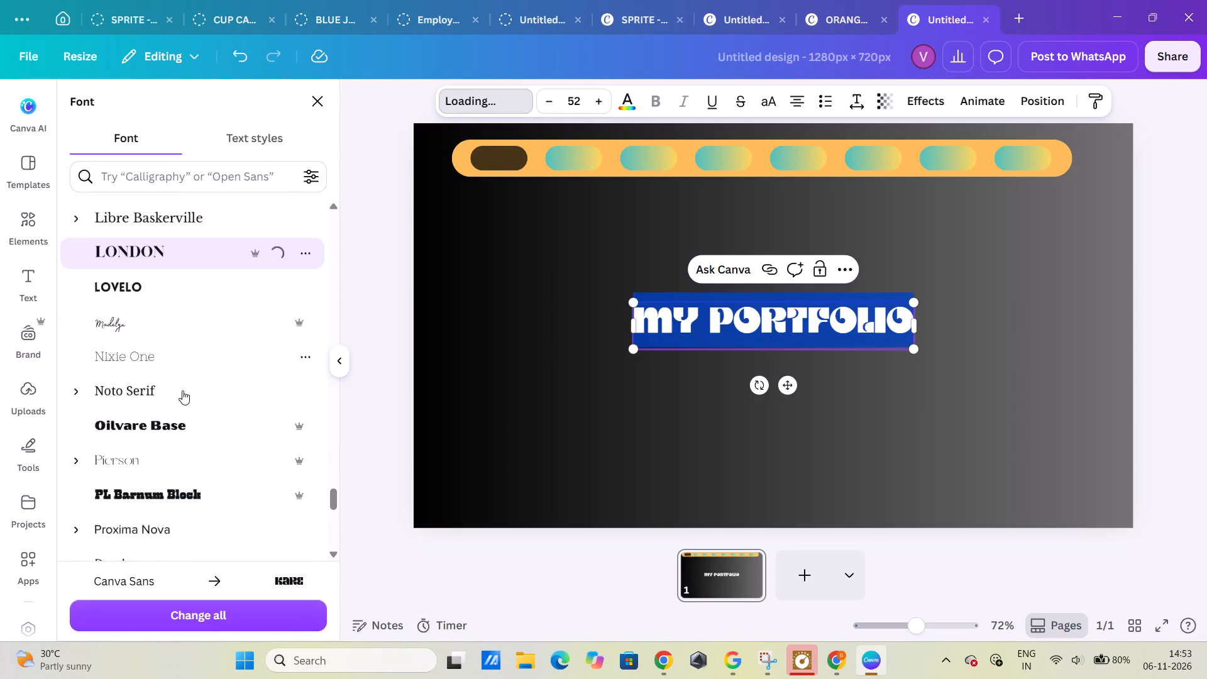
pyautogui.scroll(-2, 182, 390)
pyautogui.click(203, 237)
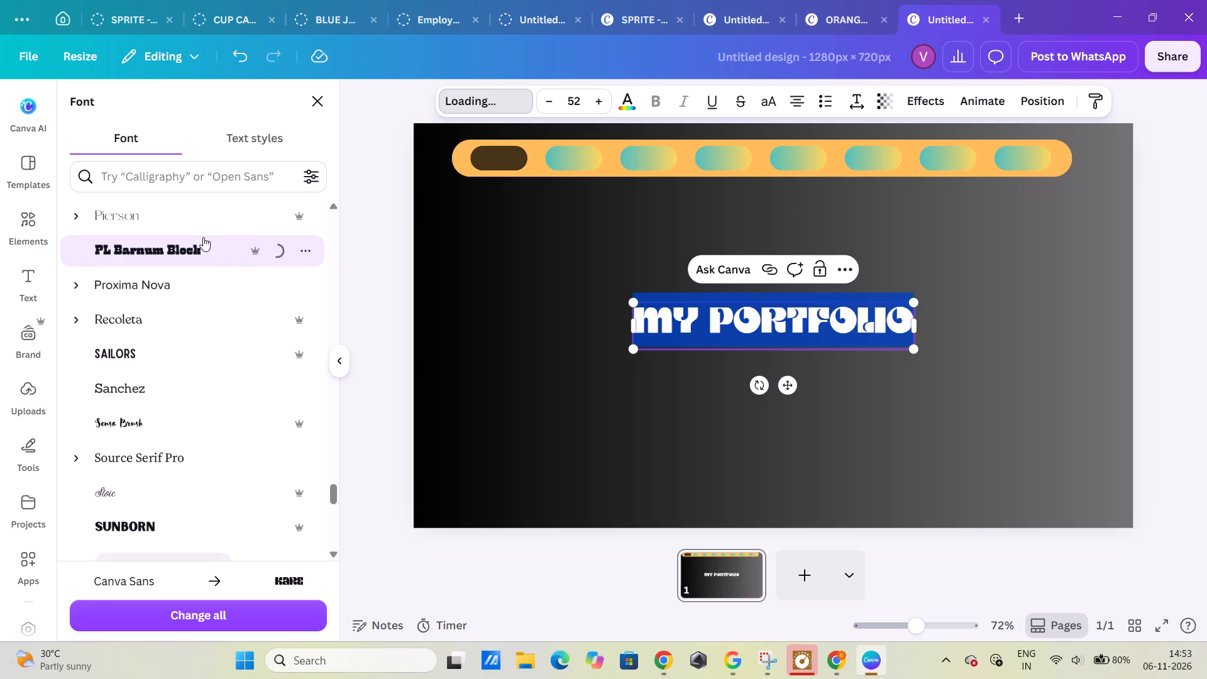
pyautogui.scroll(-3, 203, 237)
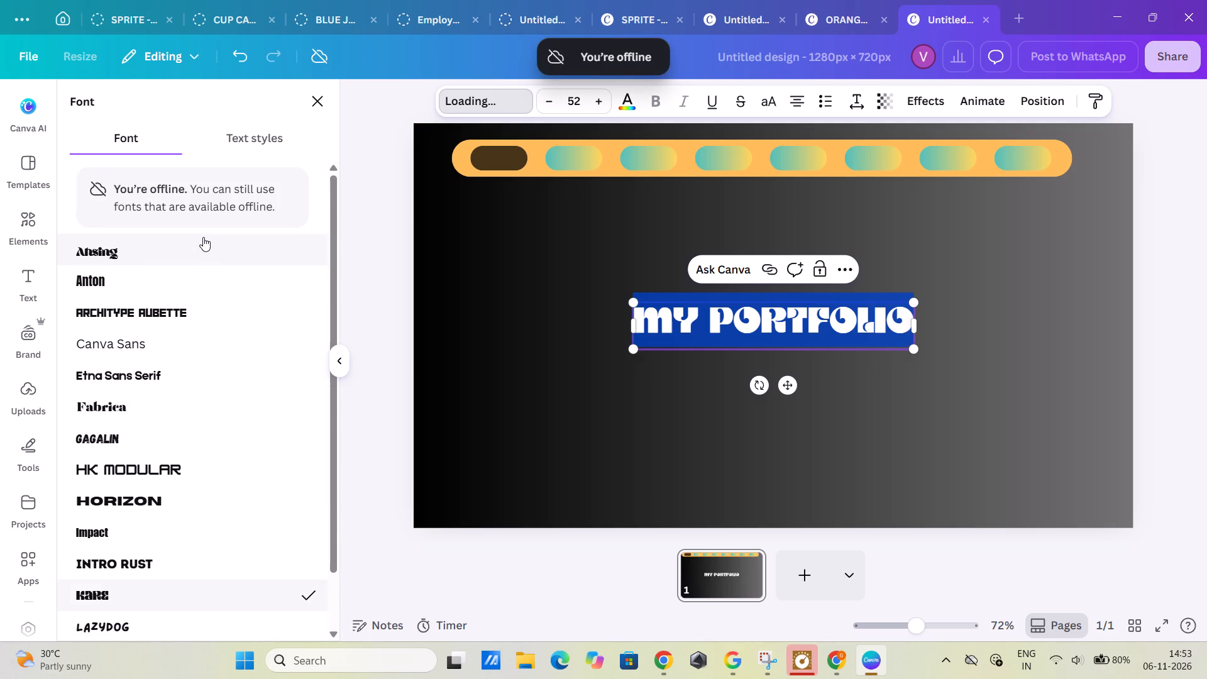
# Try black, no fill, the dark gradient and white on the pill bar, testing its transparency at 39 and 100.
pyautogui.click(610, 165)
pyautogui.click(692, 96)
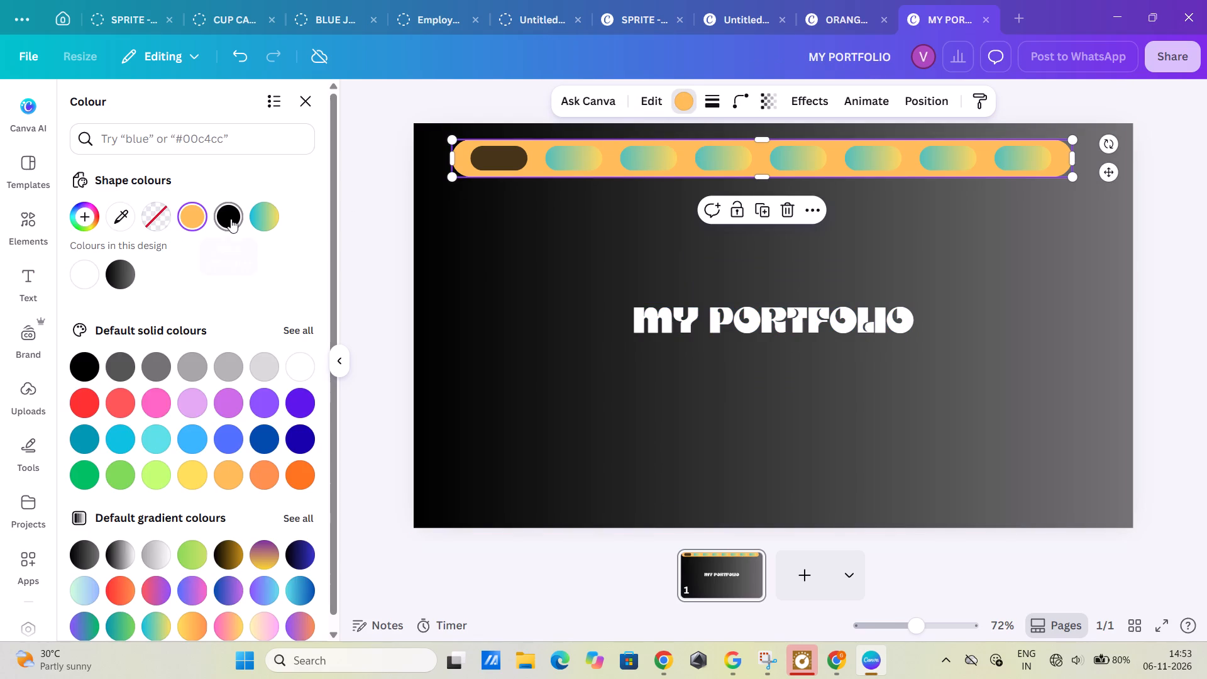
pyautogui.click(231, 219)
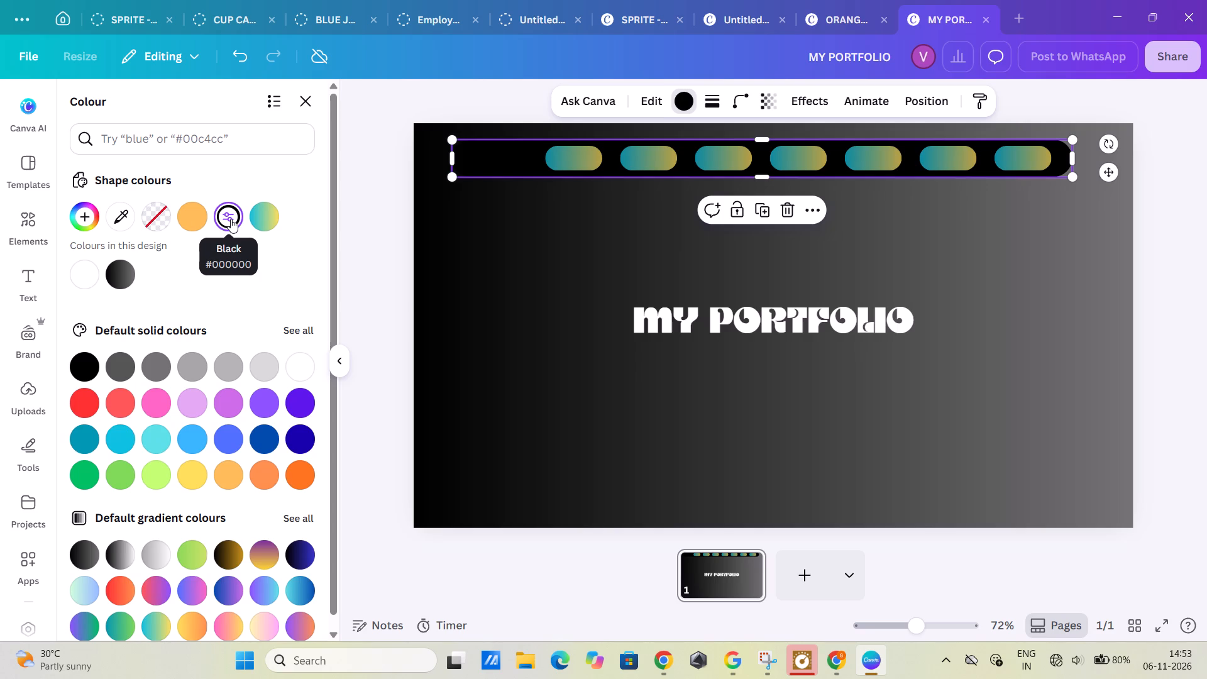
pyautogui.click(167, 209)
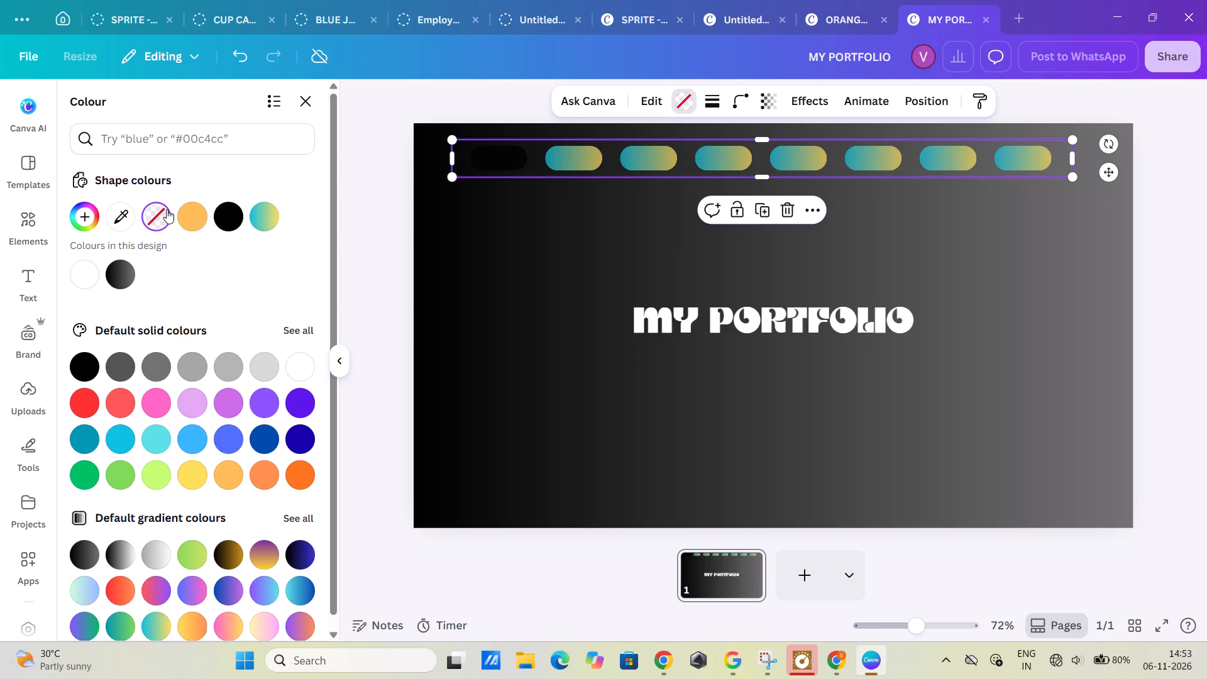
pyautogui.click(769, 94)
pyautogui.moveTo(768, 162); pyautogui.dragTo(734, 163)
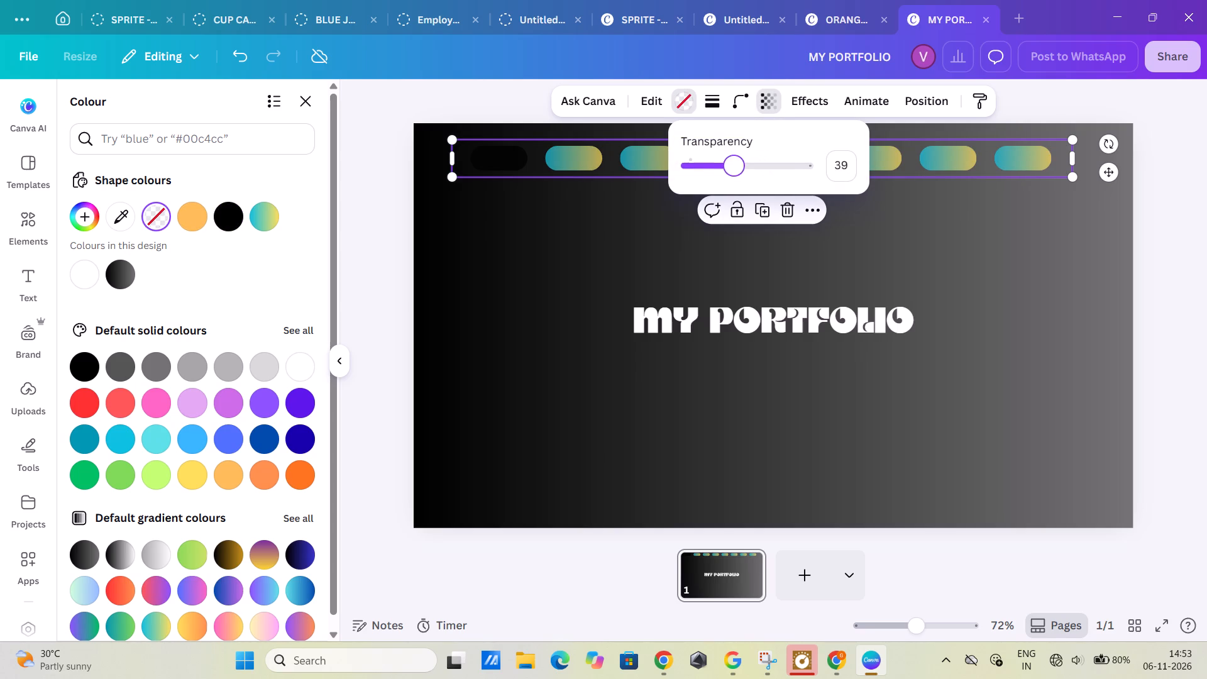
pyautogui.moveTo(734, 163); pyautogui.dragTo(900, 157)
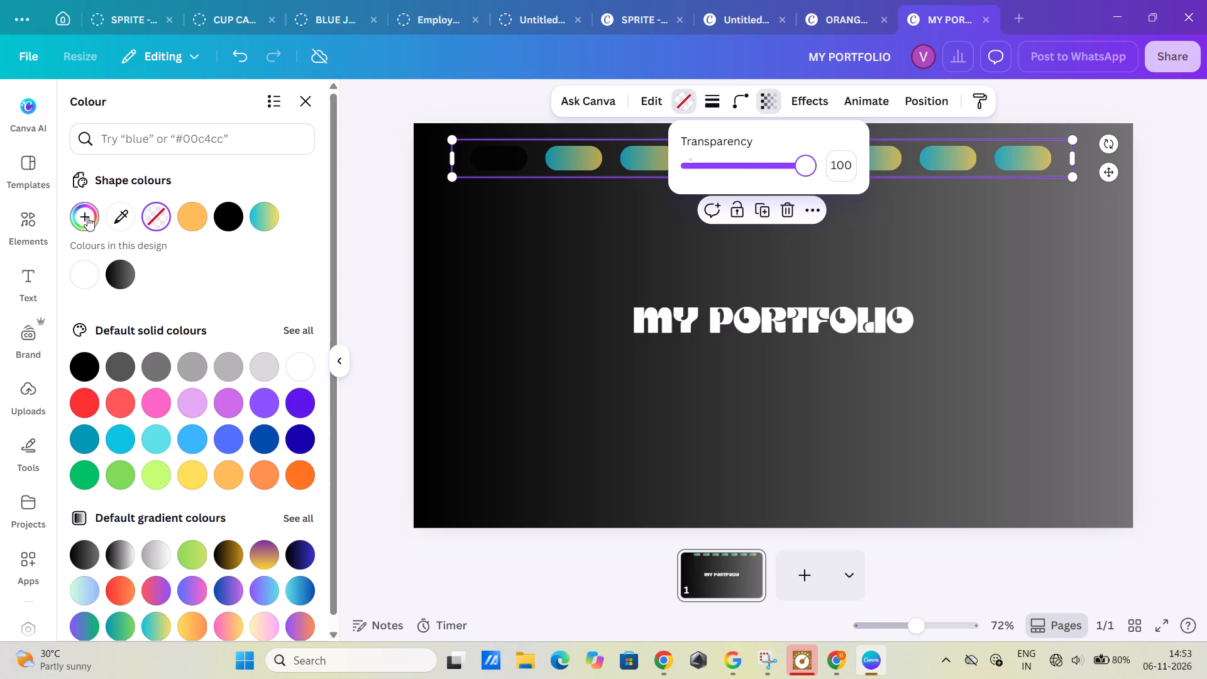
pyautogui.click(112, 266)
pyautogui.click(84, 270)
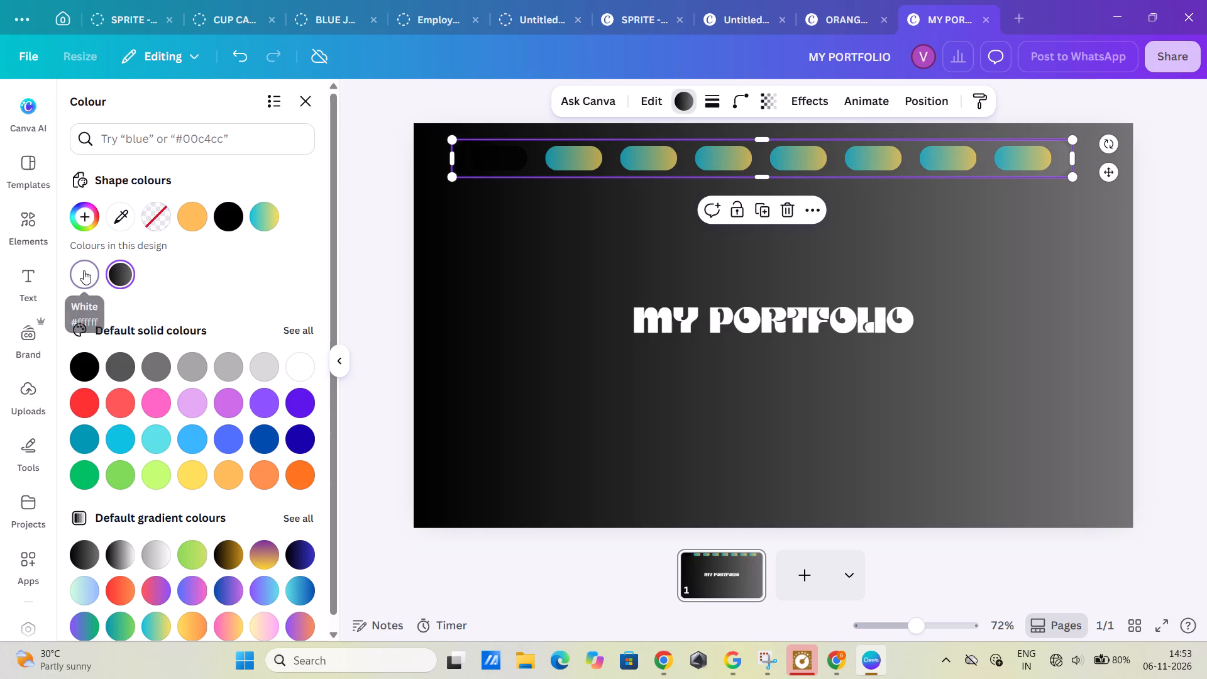
# Fill the pill bar with black #000000 and set its transparency to 94.
pyautogui.click(233, 204)
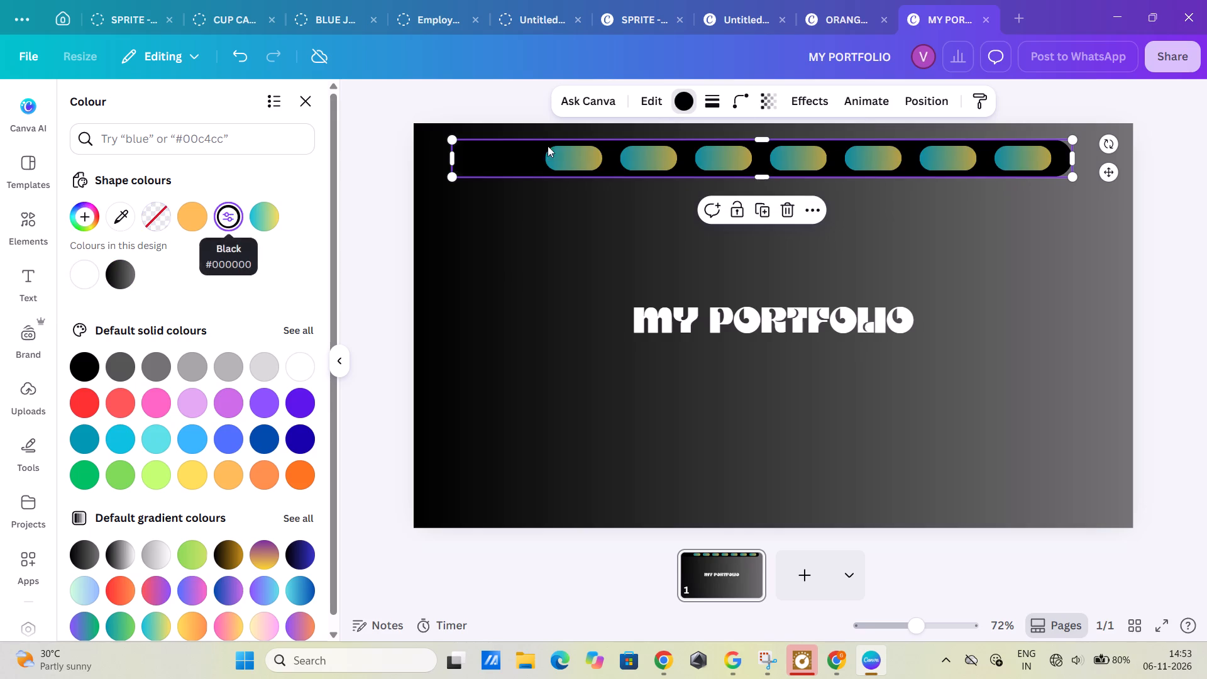
pyautogui.click(774, 99)
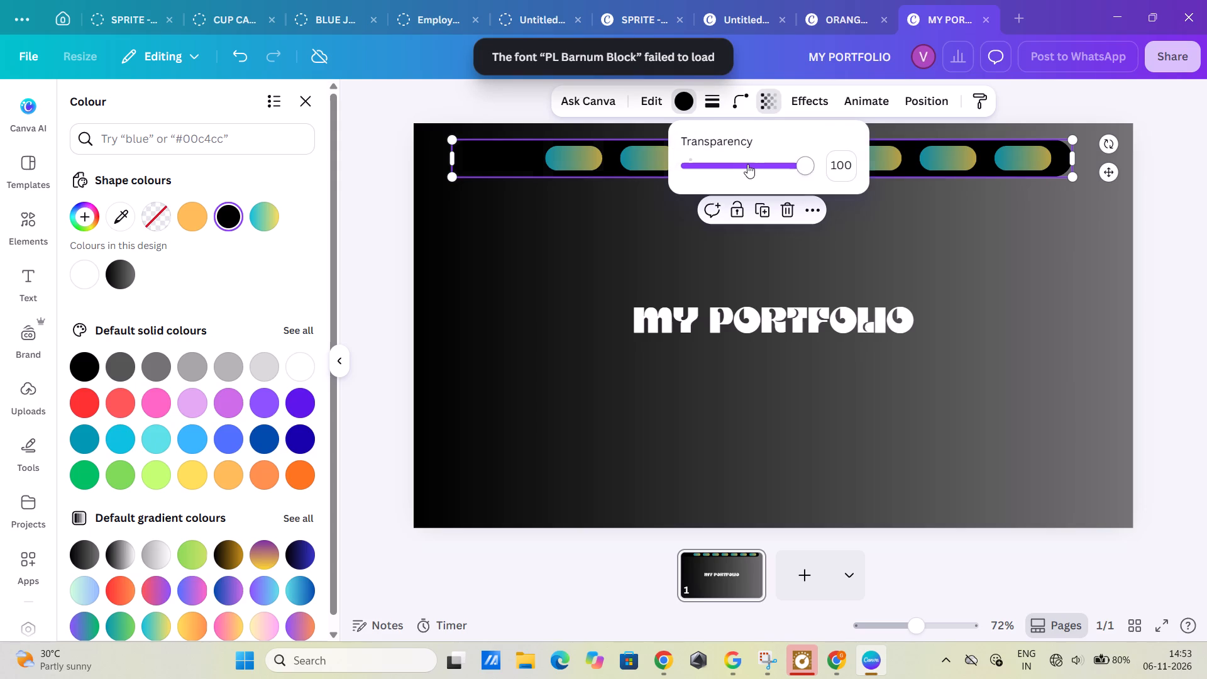
pyautogui.click(747, 164)
pyautogui.click(722, 165)
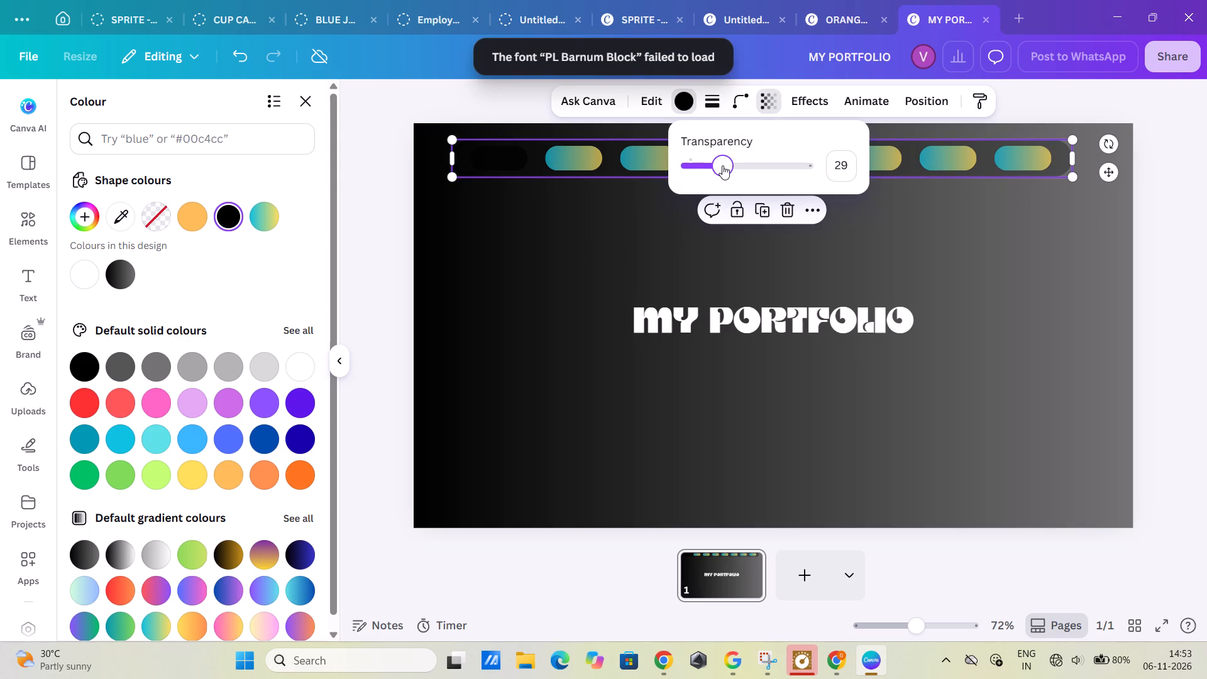
pyautogui.click(686, 165)
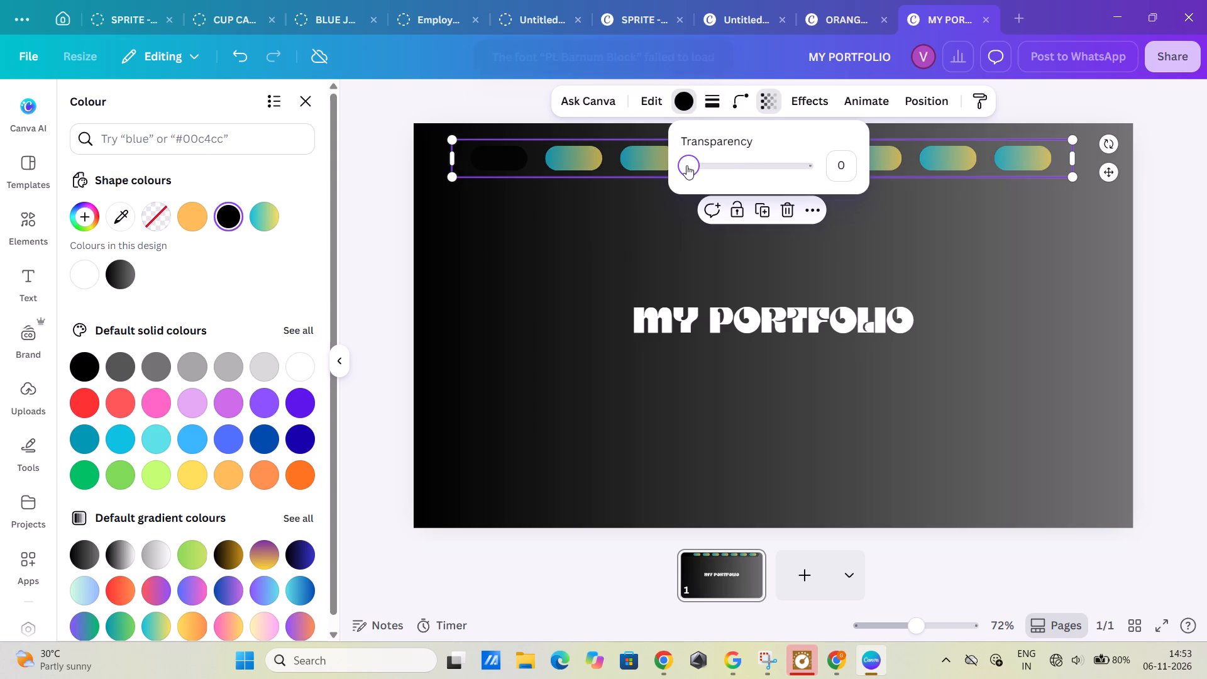
pyautogui.moveTo(686, 165); pyautogui.dragTo(877, 150)
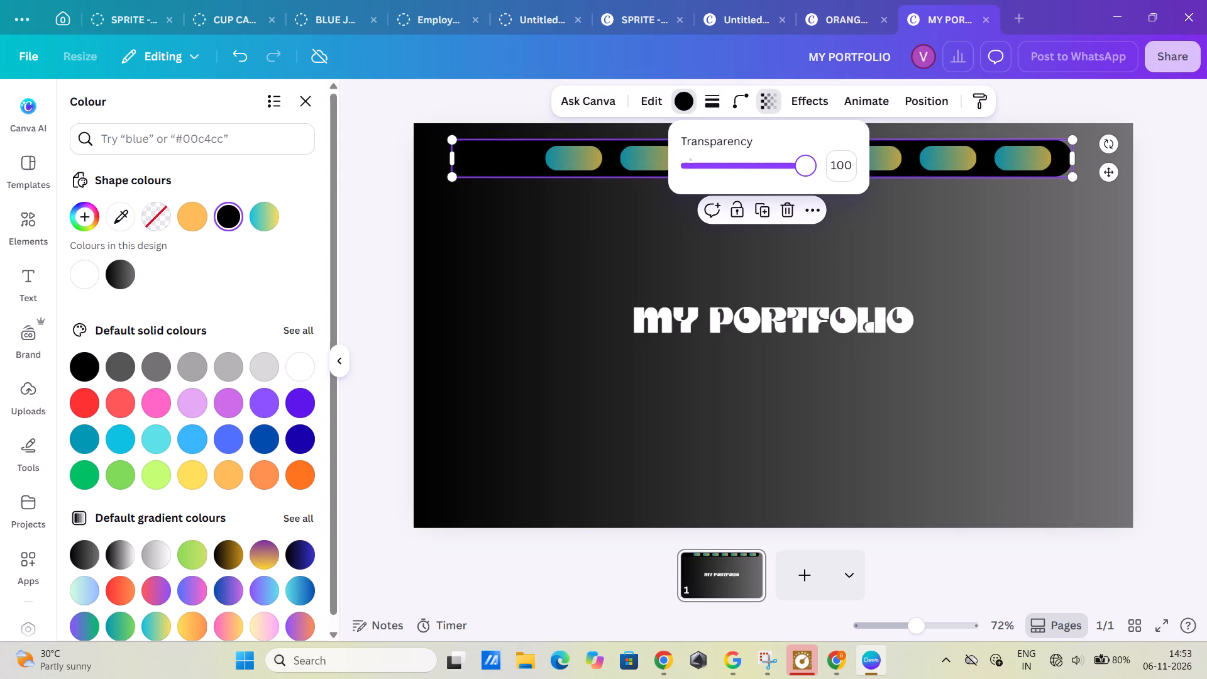
pyautogui.moveTo(877, 150); pyautogui.dragTo(798, 131)
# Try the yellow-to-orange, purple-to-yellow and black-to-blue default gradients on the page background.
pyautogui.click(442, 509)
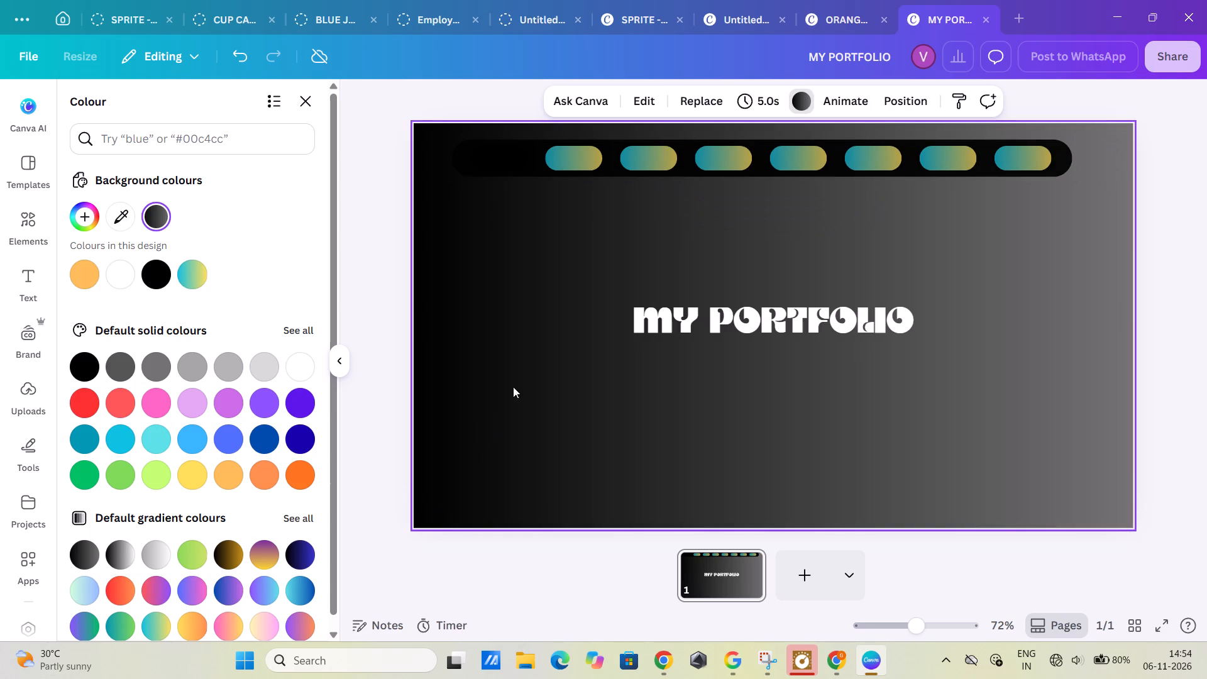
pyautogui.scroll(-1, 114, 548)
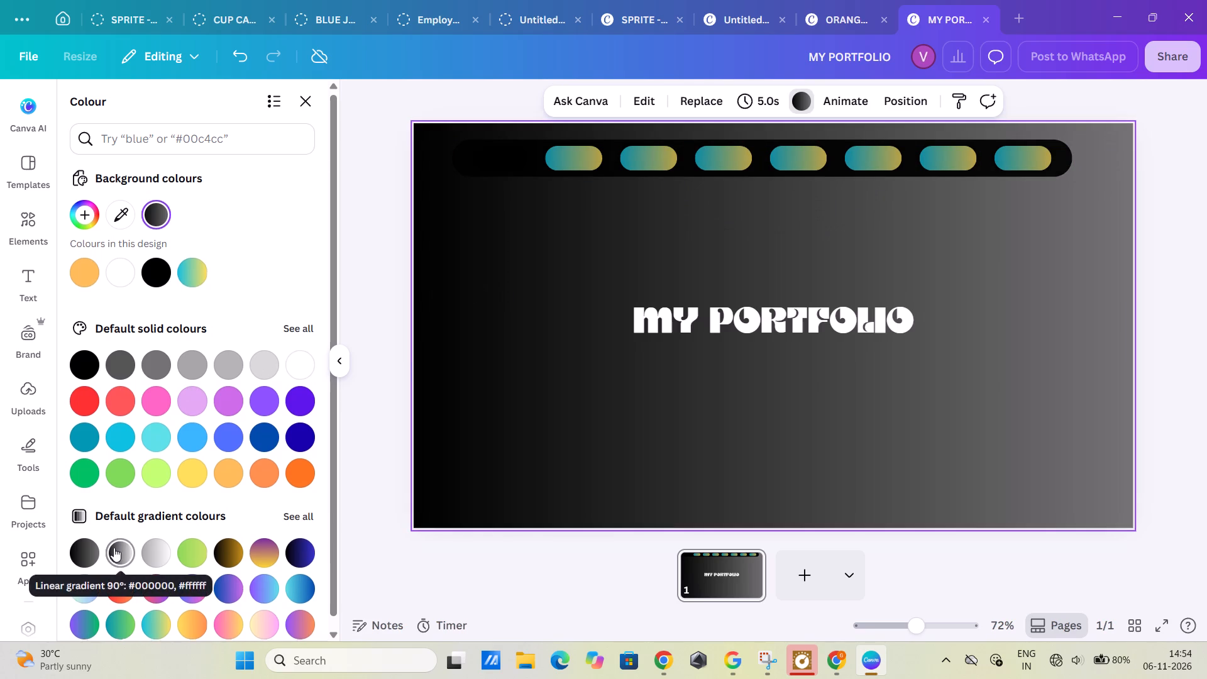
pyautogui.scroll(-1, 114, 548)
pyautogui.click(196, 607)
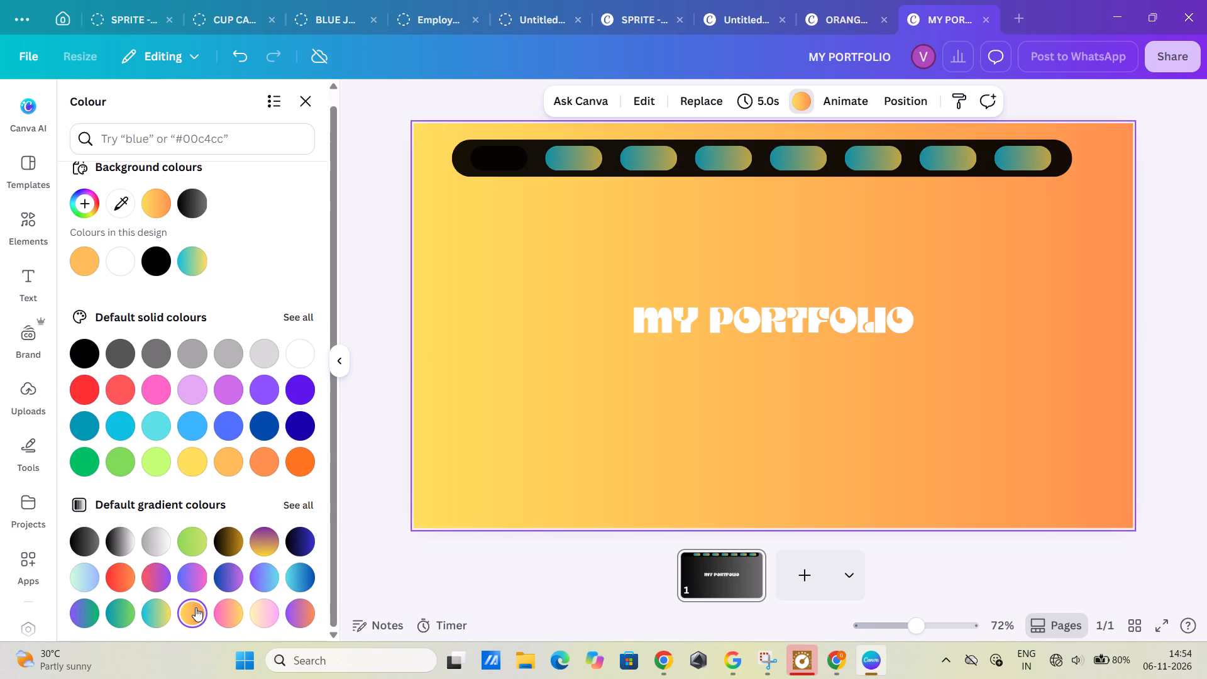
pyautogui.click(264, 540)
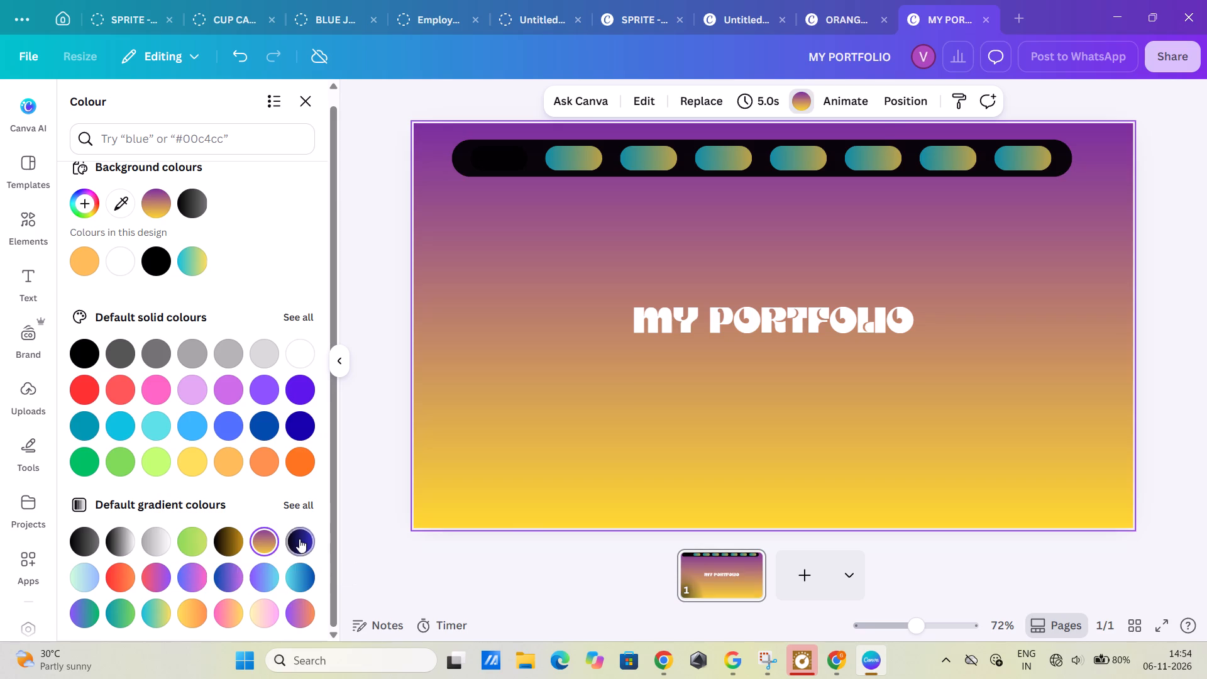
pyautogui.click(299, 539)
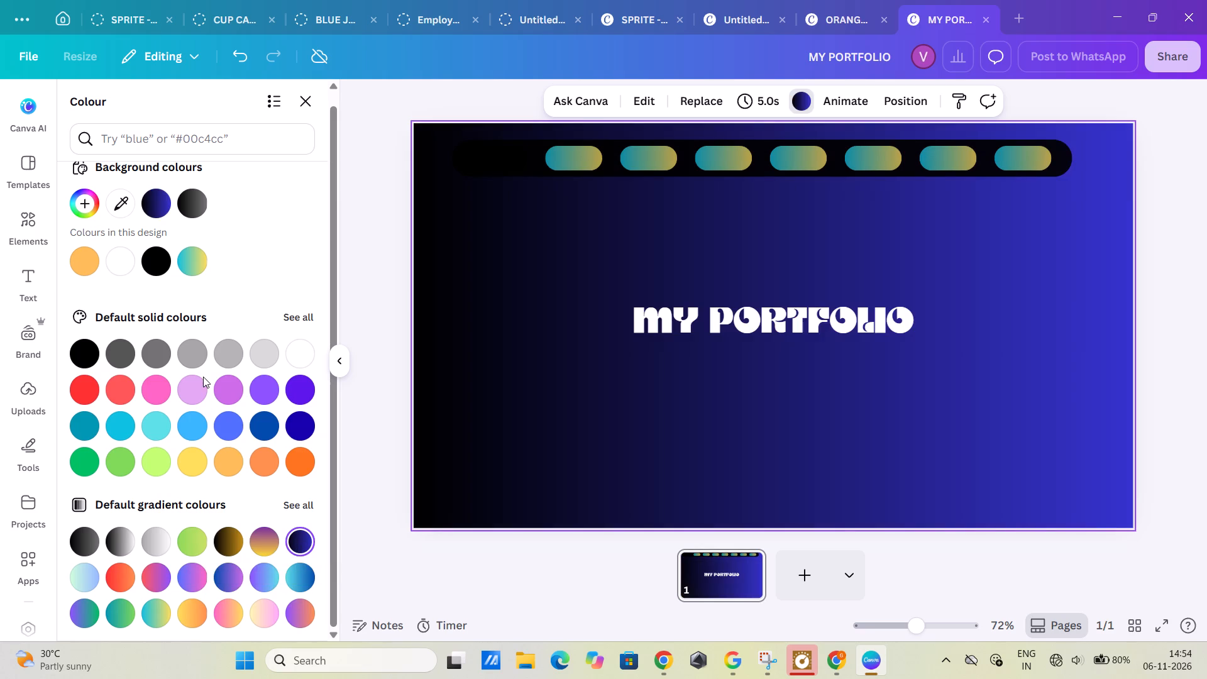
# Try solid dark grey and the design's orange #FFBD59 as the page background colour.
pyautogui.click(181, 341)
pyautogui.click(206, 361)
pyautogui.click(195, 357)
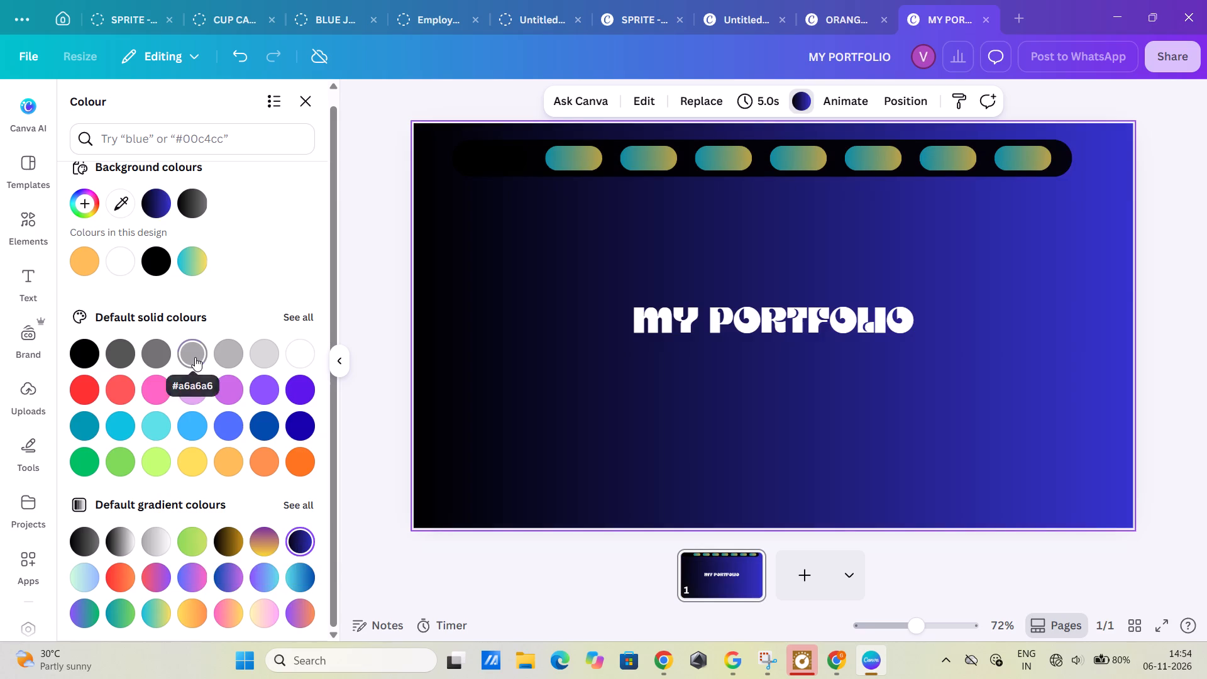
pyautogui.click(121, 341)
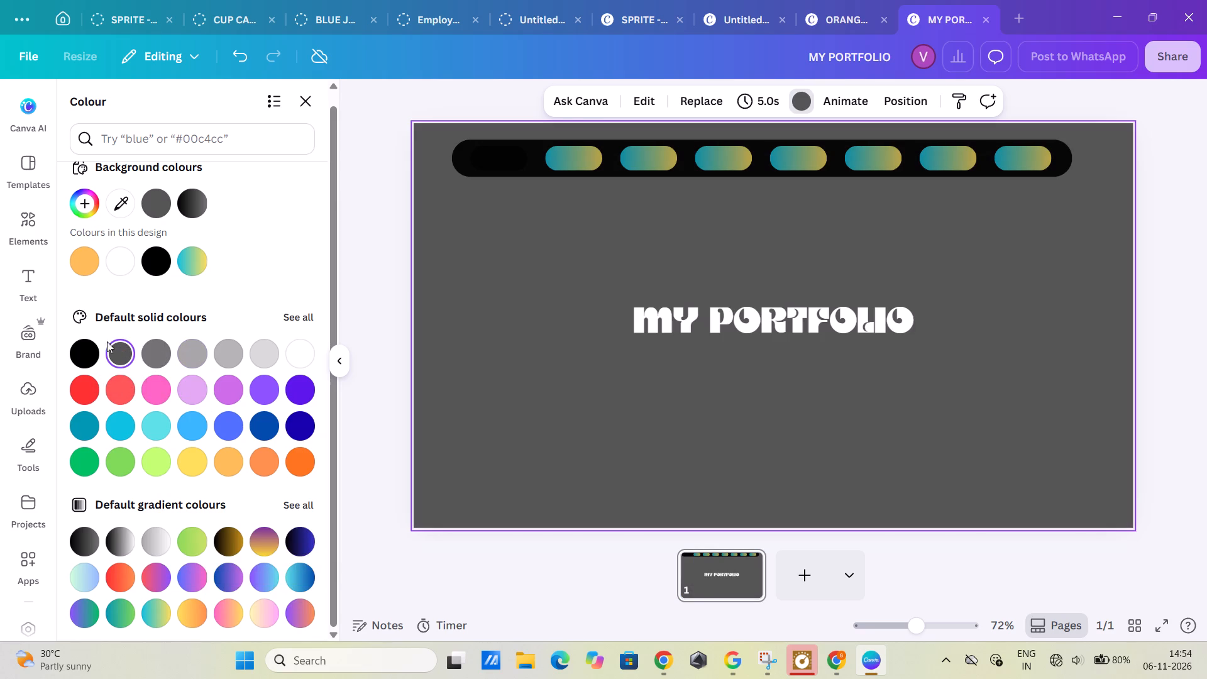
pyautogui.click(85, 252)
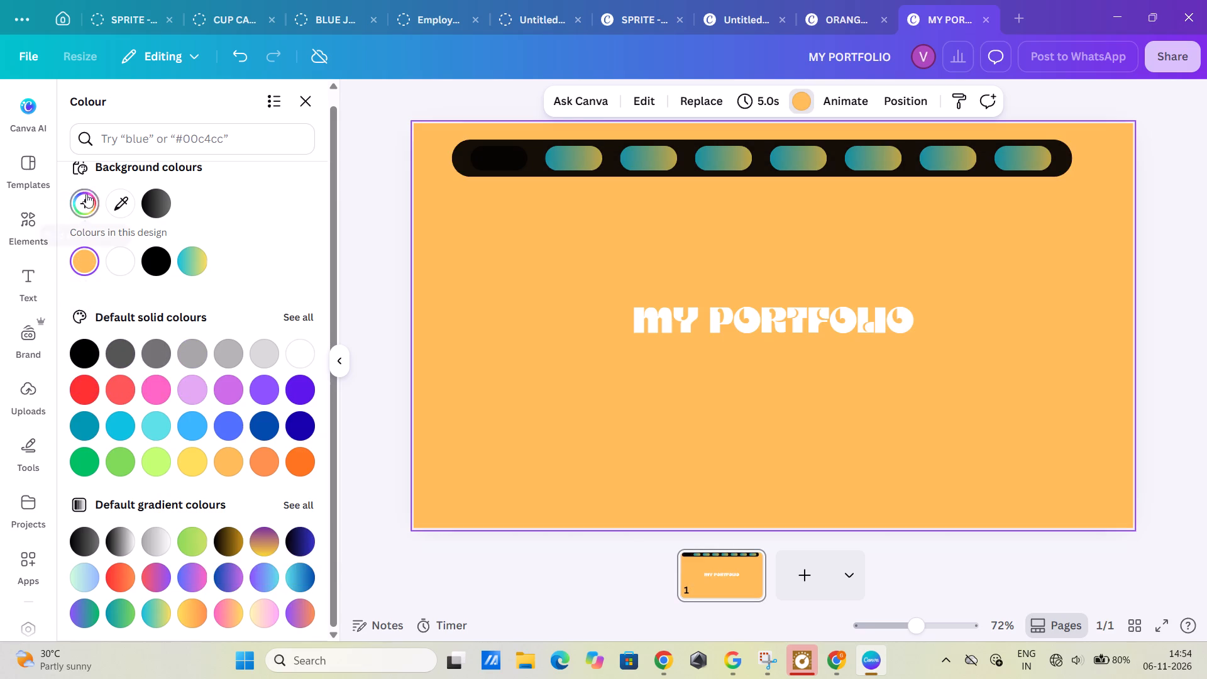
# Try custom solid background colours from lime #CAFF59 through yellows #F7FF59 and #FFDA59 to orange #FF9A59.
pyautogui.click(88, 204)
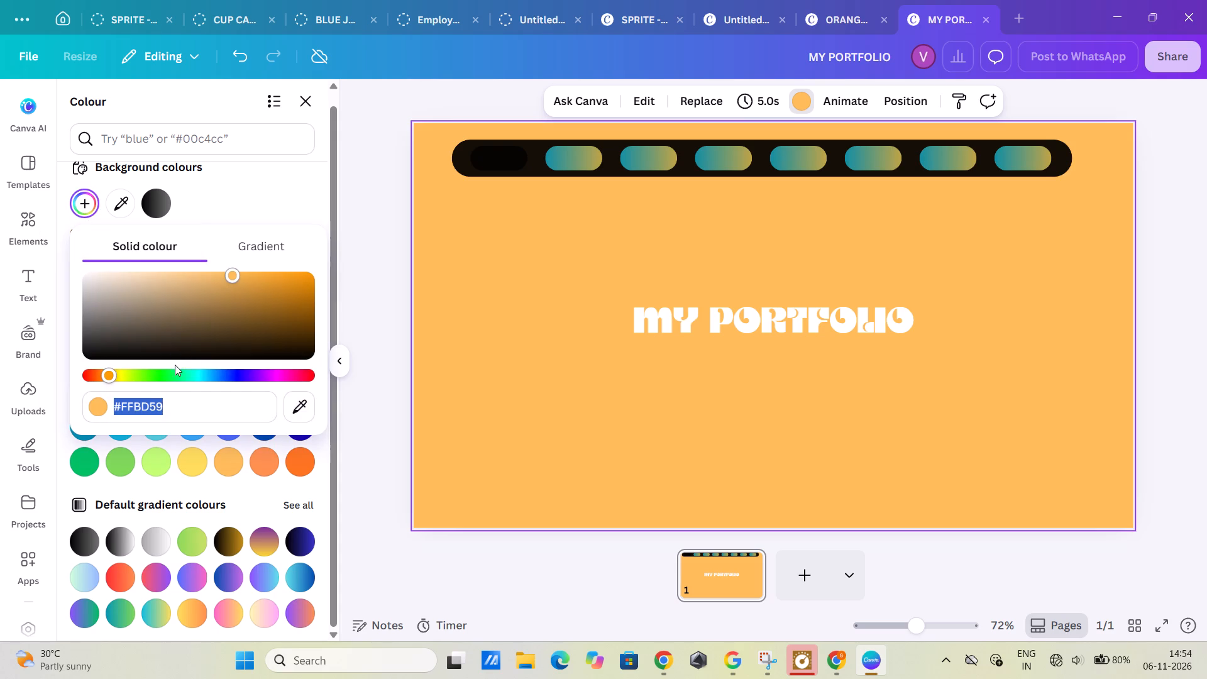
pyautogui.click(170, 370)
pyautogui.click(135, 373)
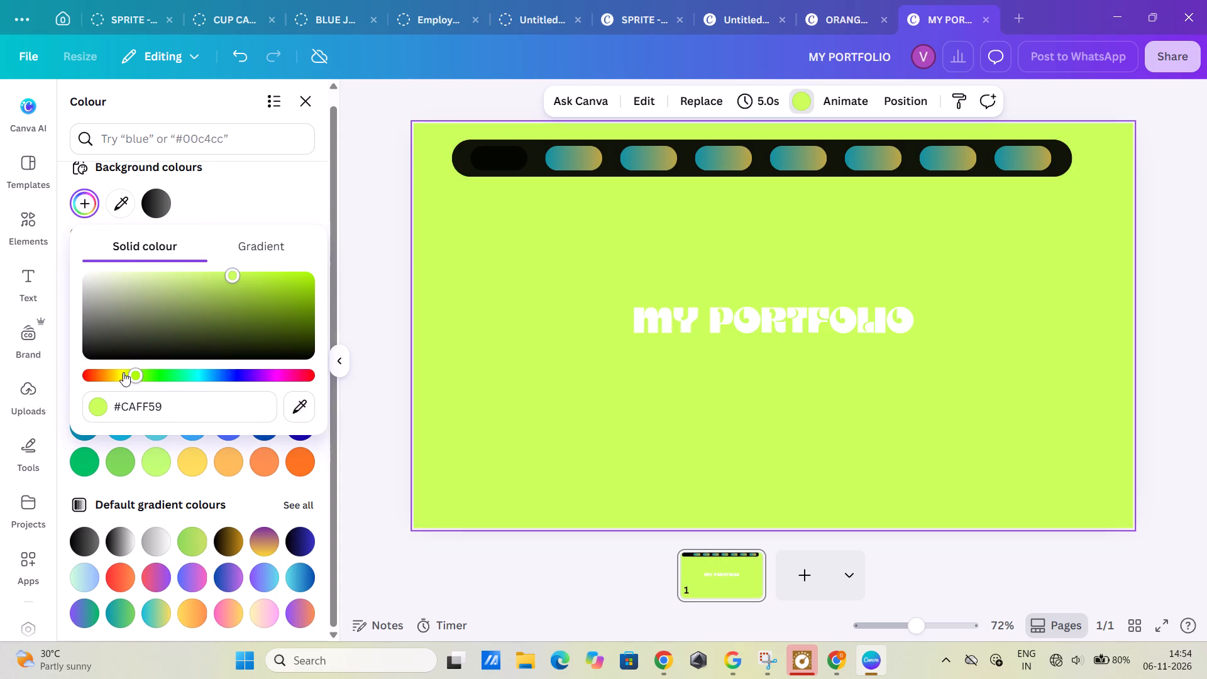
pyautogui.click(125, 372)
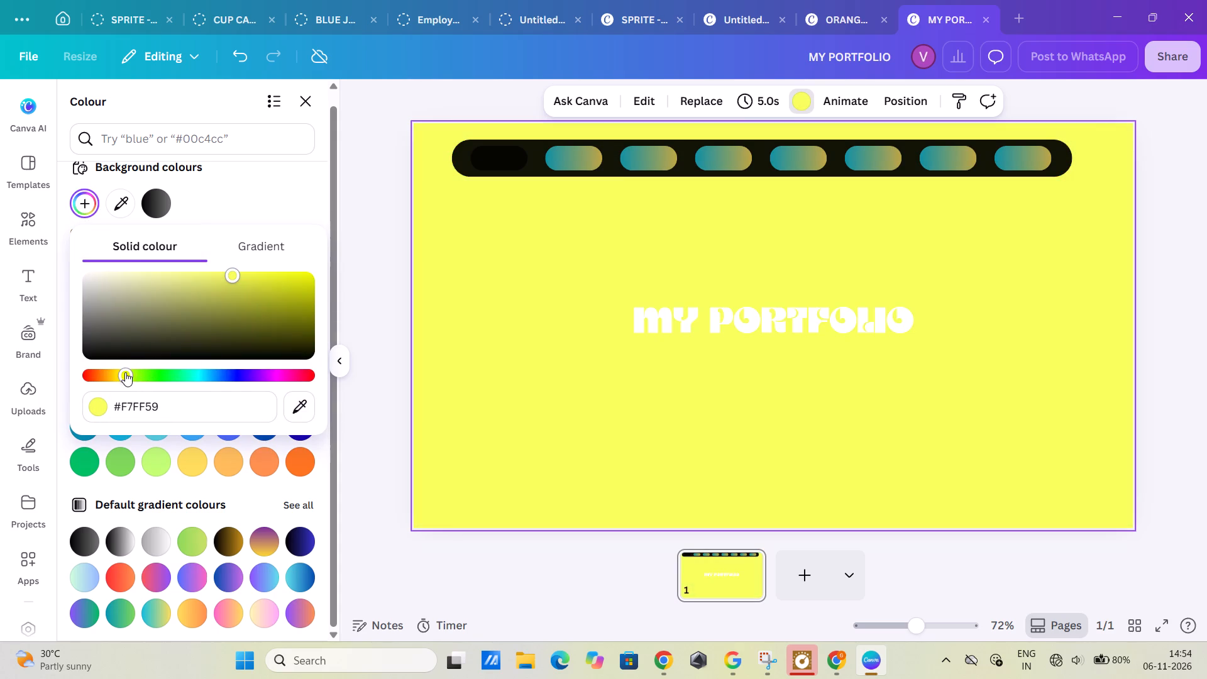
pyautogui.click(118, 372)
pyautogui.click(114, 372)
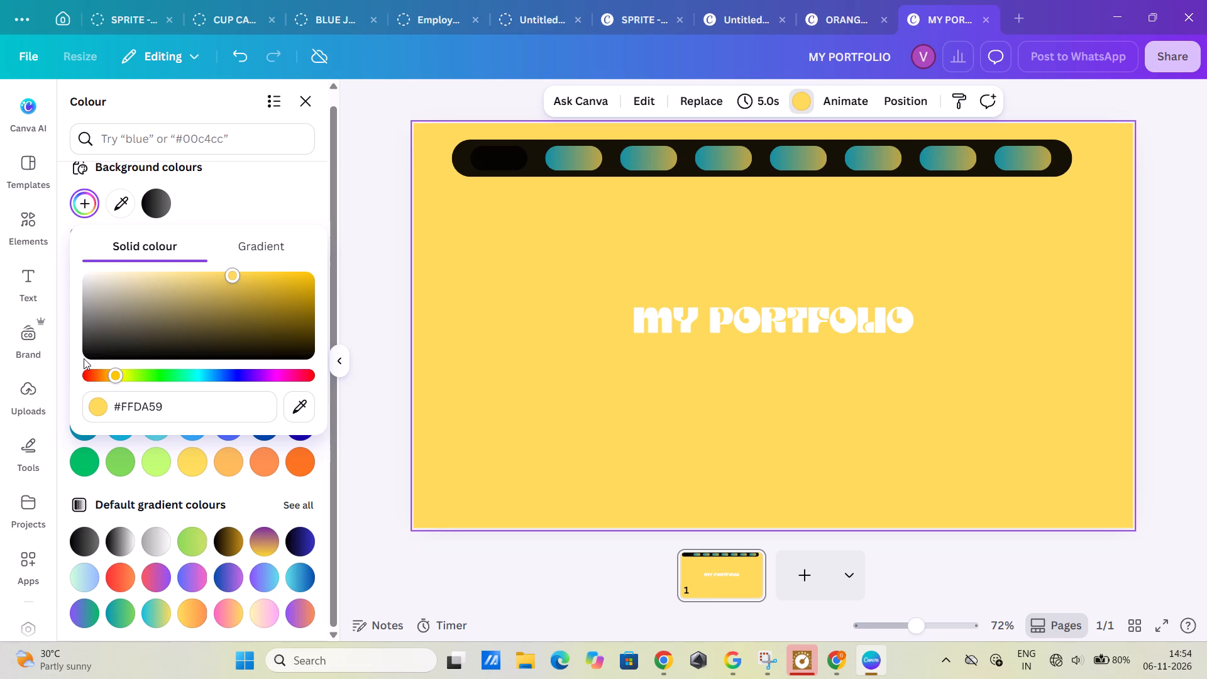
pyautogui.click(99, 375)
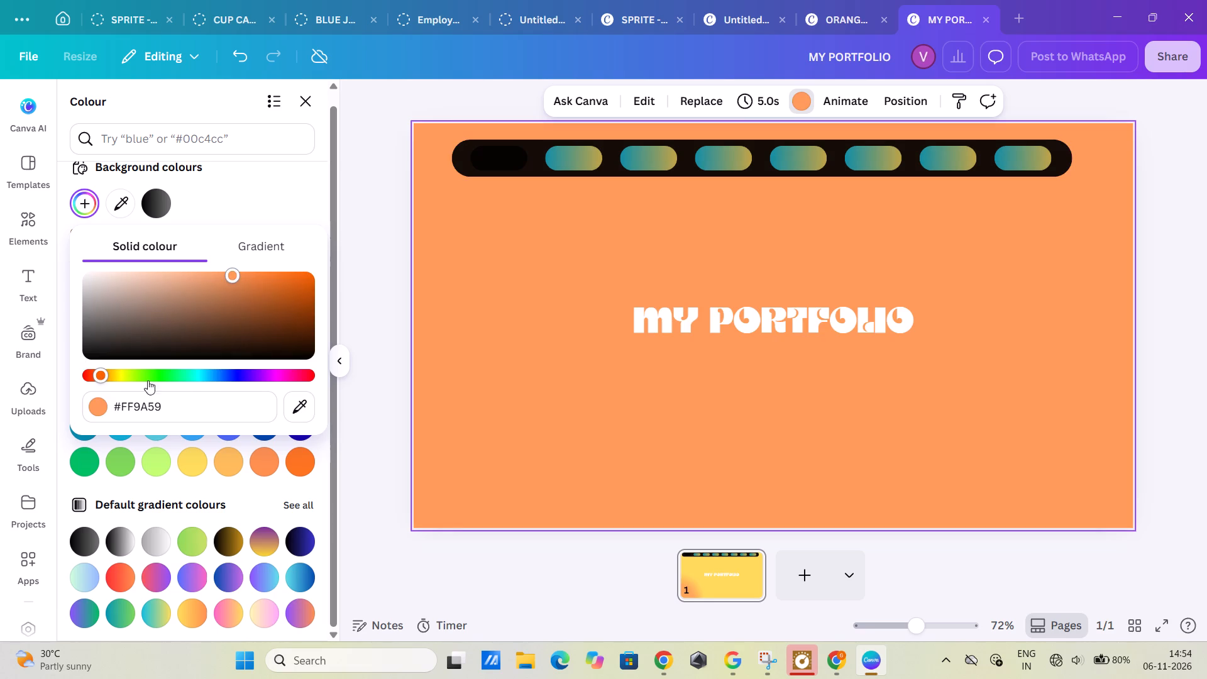
# Change the page background through custom blue #59C3FF and darker shades #224356 and #222356 to dark purple #3C2256.
pyautogui.click(212, 377)
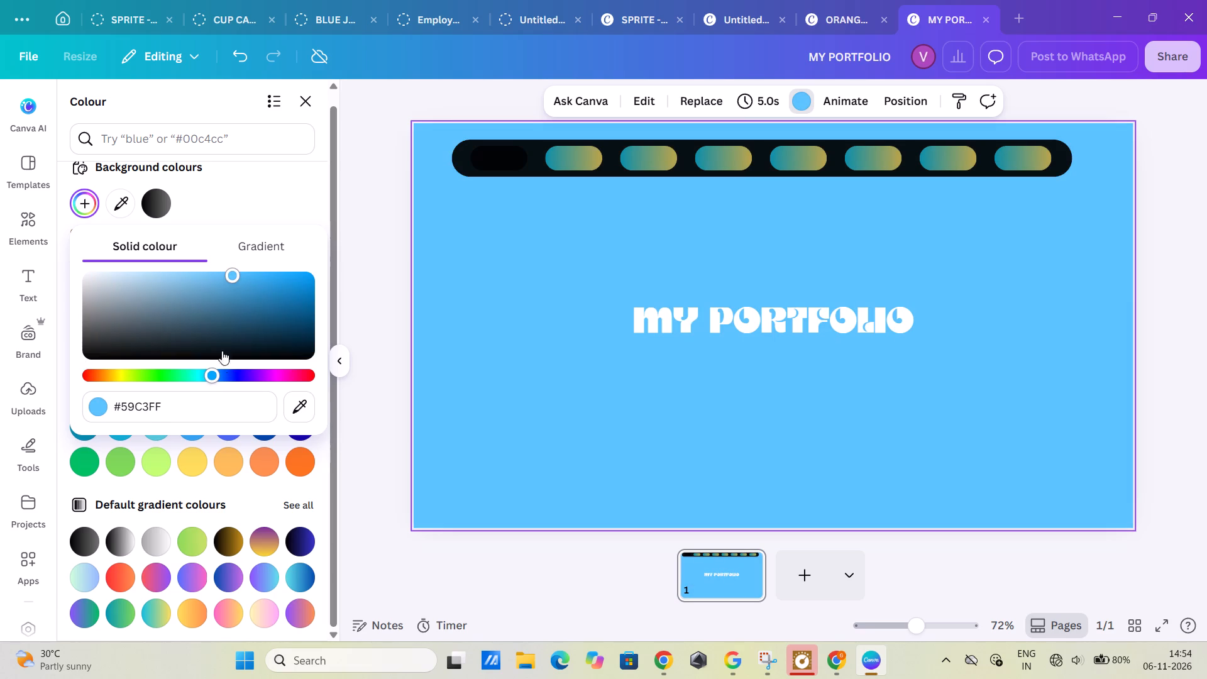
pyautogui.click(222, 330)
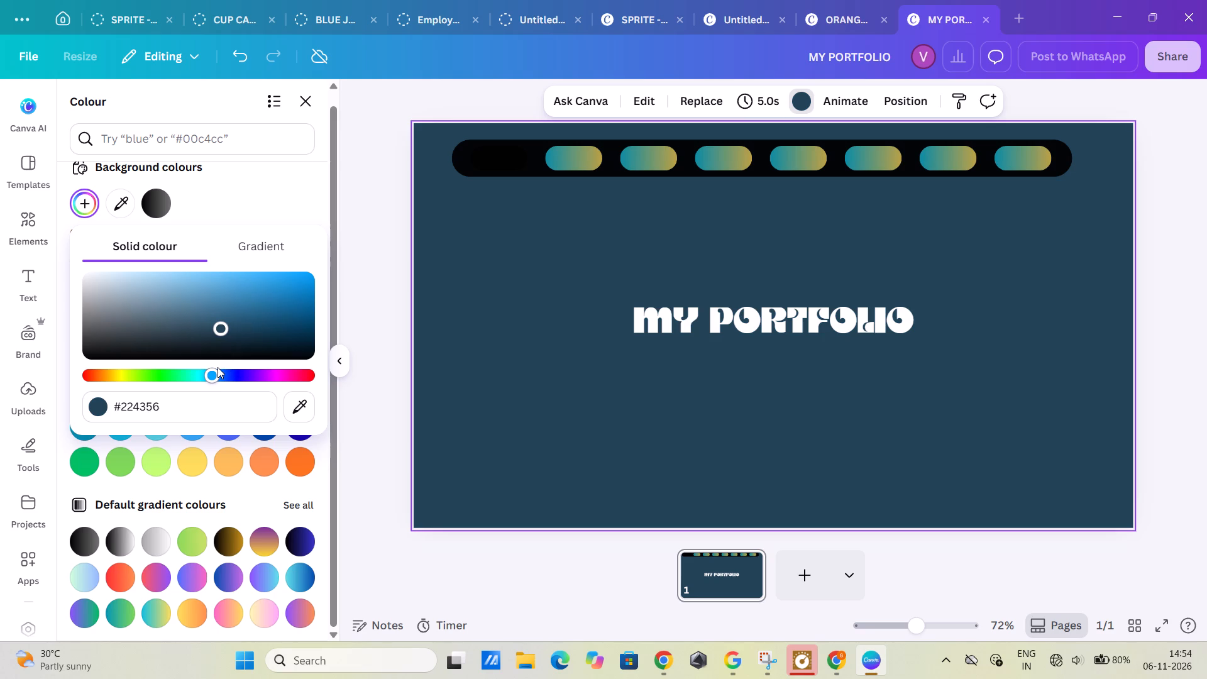
pyautogui.click(236, 373)
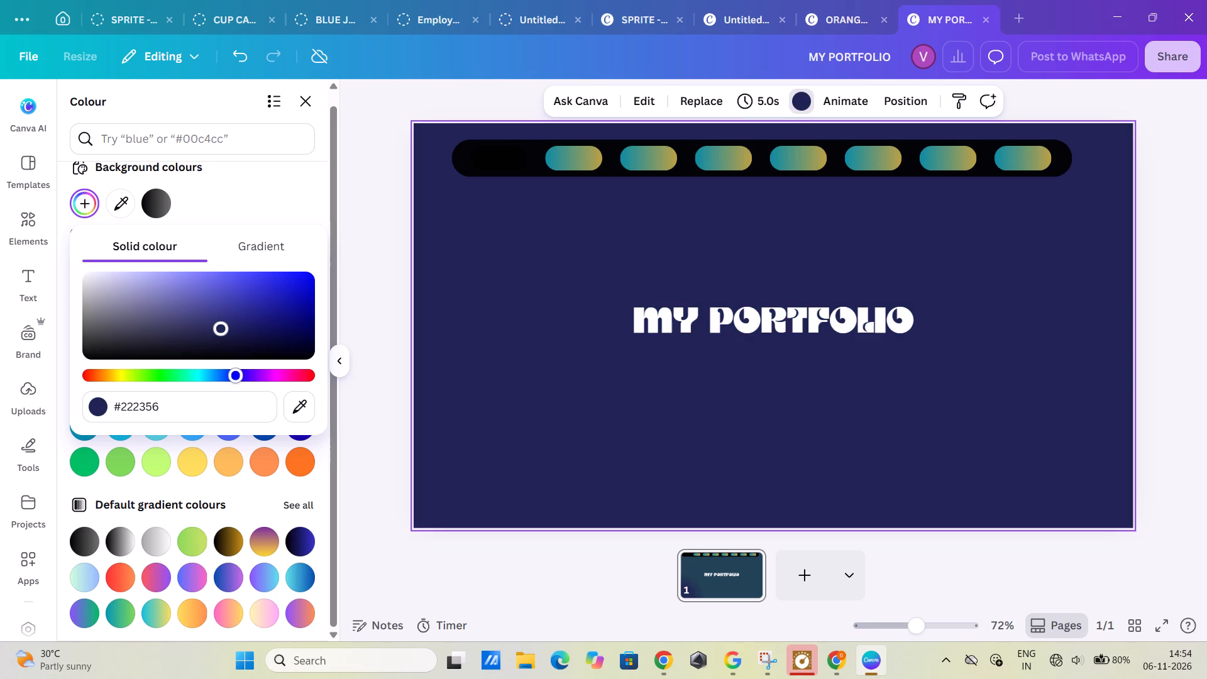
pyautogui.click(256, 379)
pyautogui.click(273, 383)
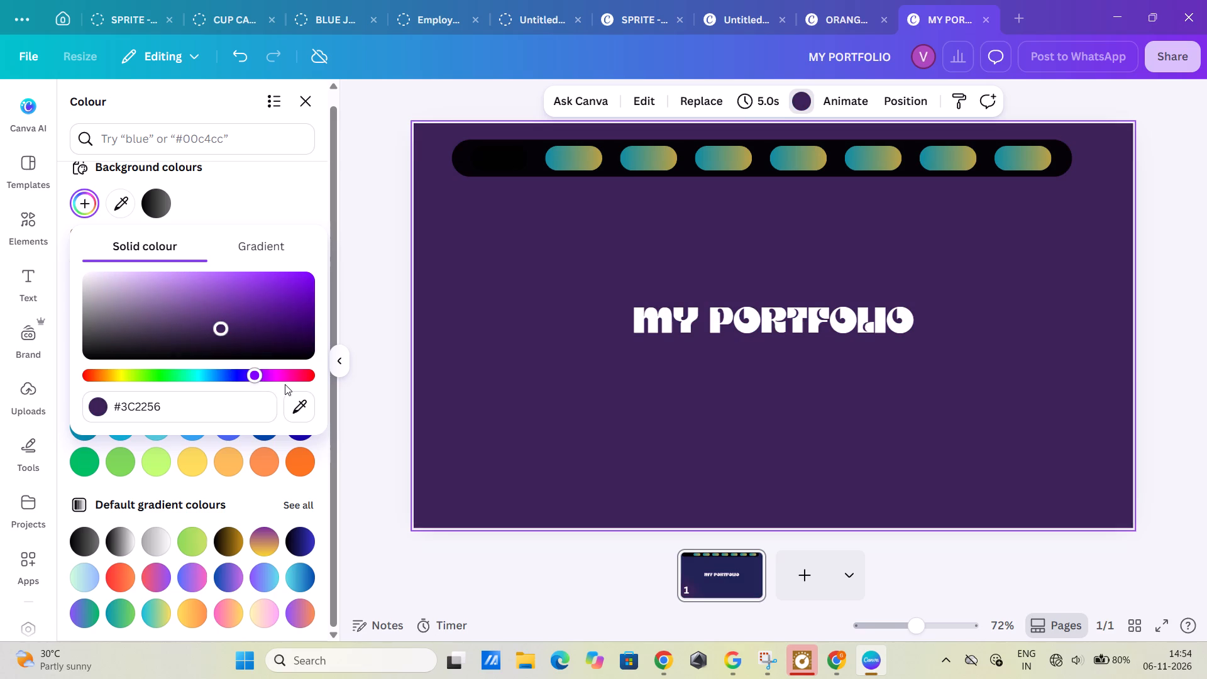